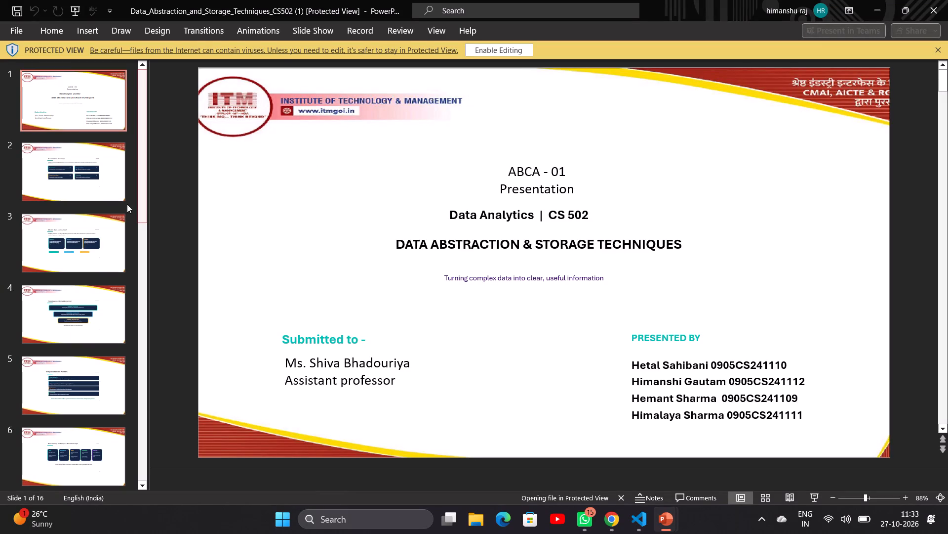
Enable editing of the protected presentation.
left_click(509, 47)
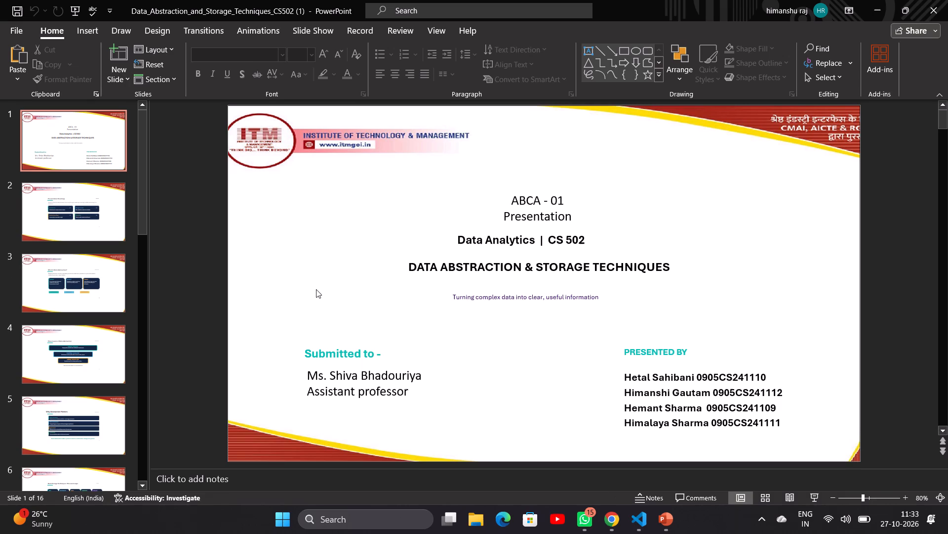
Select all the Presentation Roadmap content on slide 2 and move it together slightly up and to the left.
left_click(79, 222)
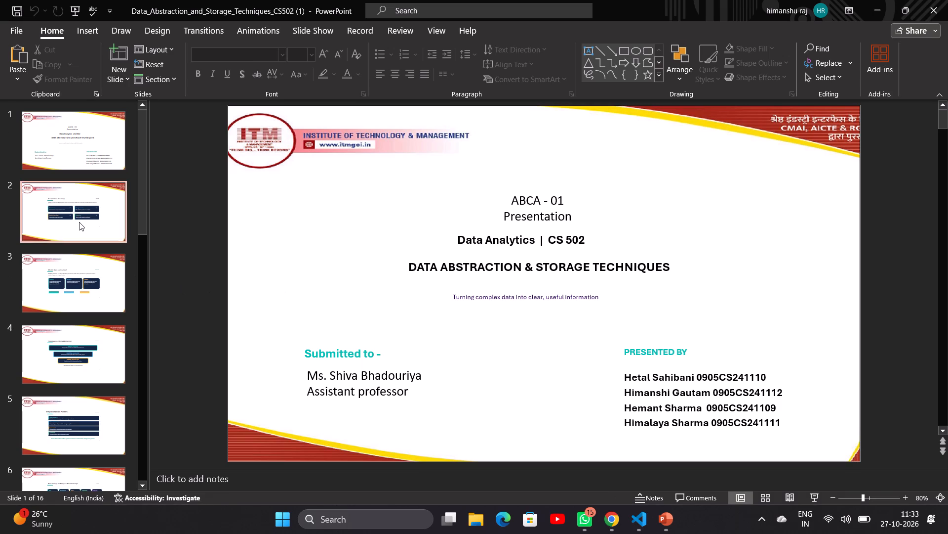
left_click_drag(351, 180, 429, 241)
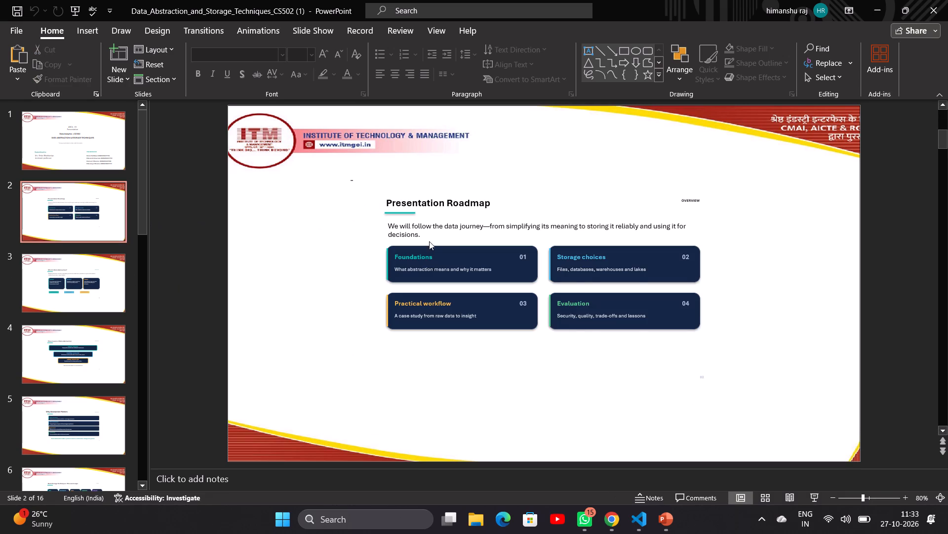
left_click_drag(429, 241, 660, 350)
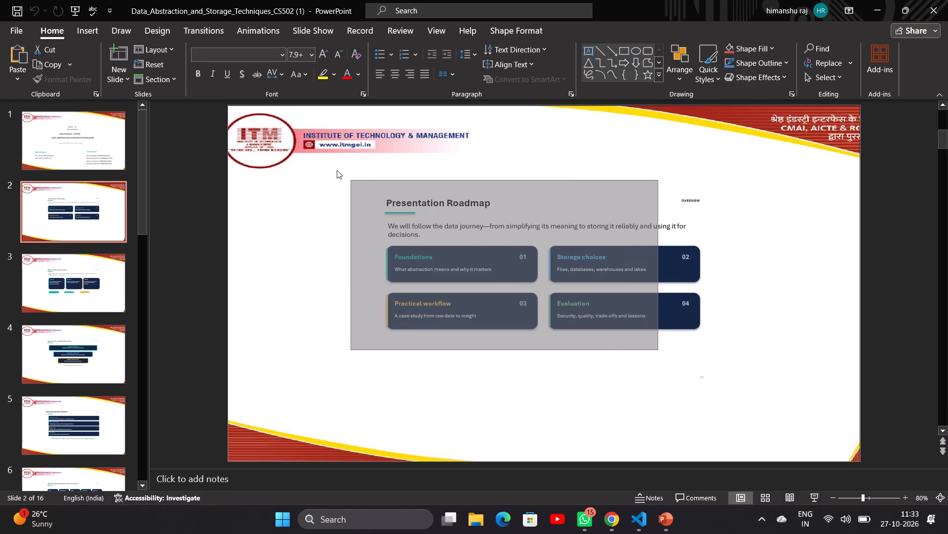
left_click(337, 170)
left_click_drag(337, 170, 792, 403)
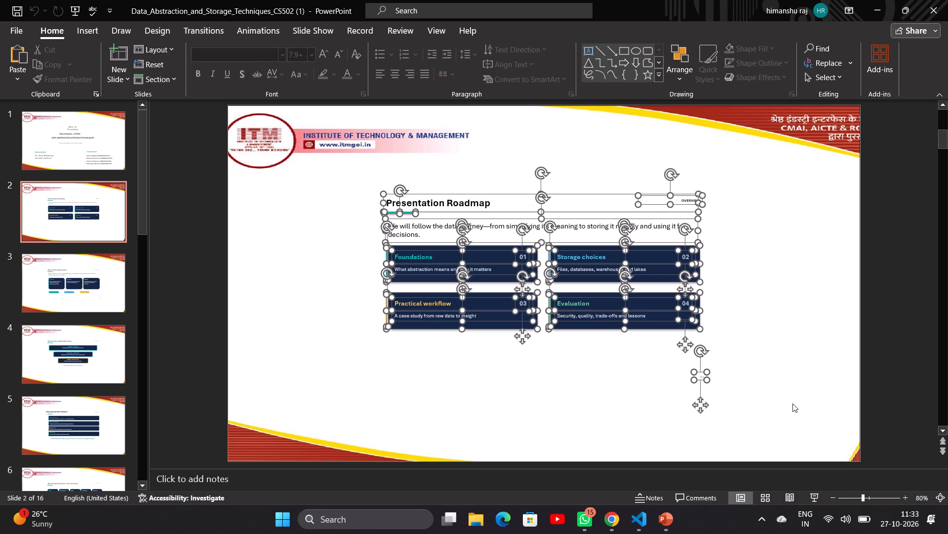
key("ctrl+plus")
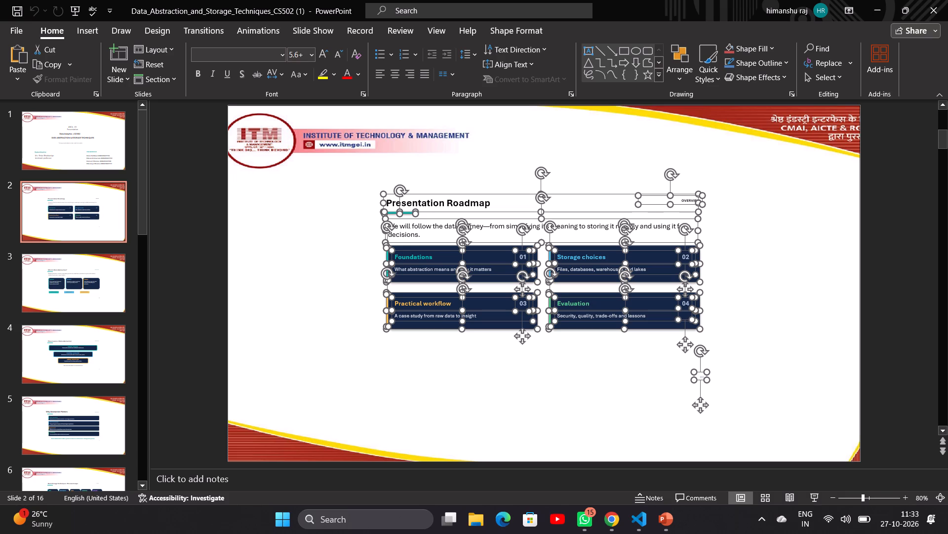
key("ctrl+plus")
key("ctrl+plus")
key("ctrl+plus")
key("ctrl+plus")
type("++")
left_click_drag(688, 346, 667, 335)
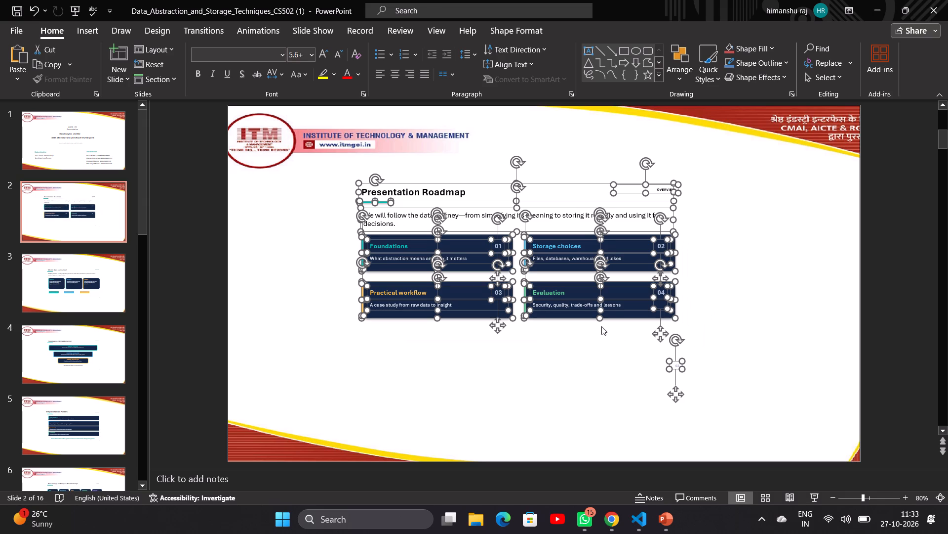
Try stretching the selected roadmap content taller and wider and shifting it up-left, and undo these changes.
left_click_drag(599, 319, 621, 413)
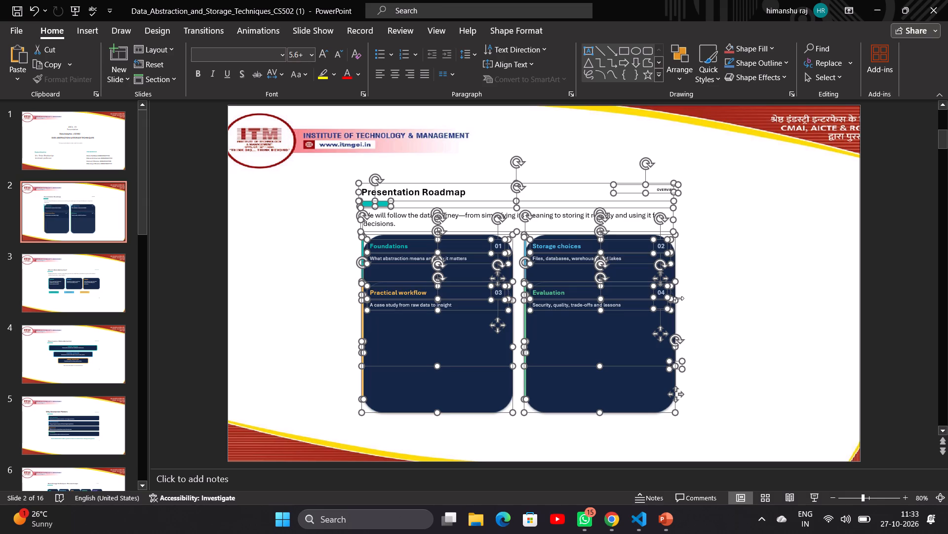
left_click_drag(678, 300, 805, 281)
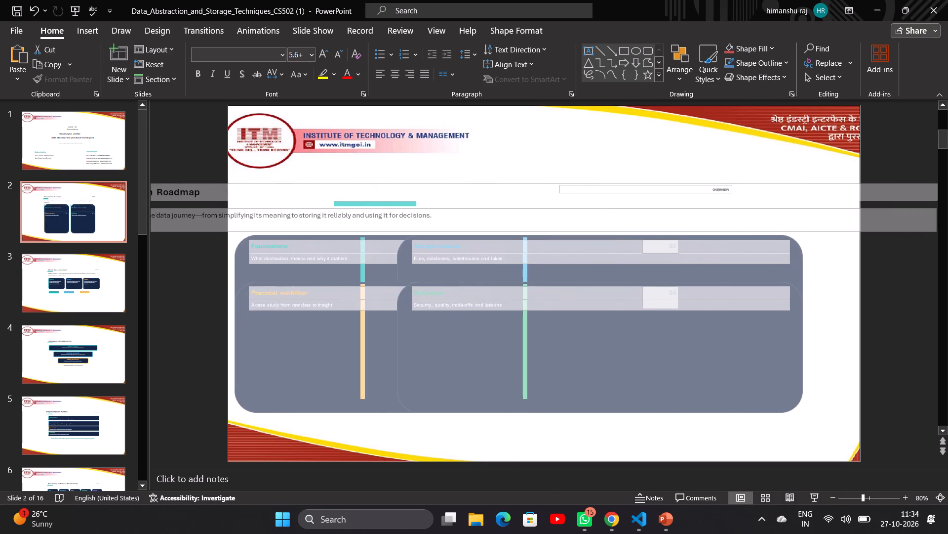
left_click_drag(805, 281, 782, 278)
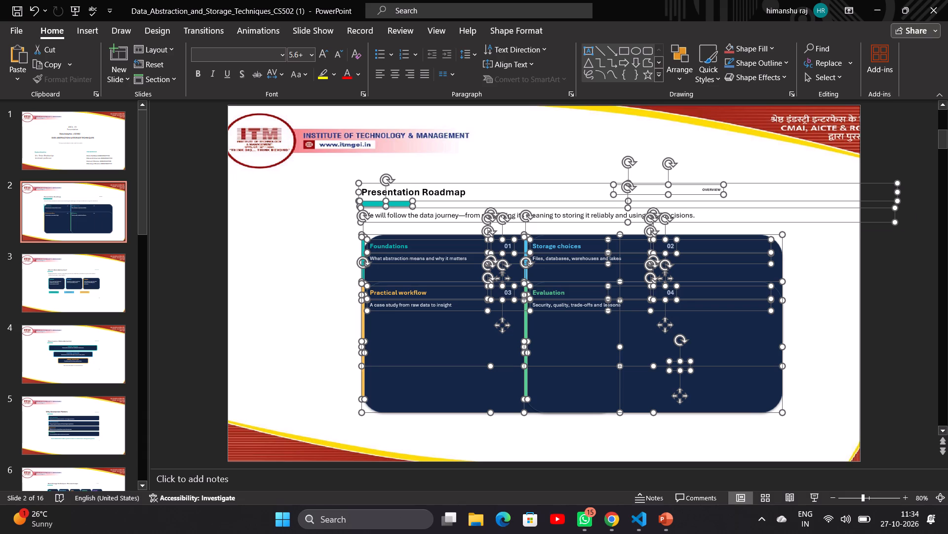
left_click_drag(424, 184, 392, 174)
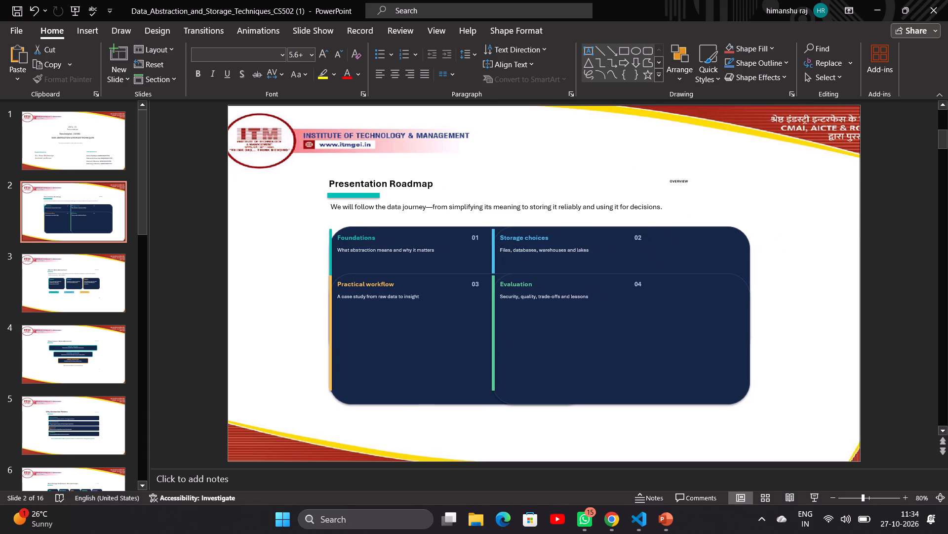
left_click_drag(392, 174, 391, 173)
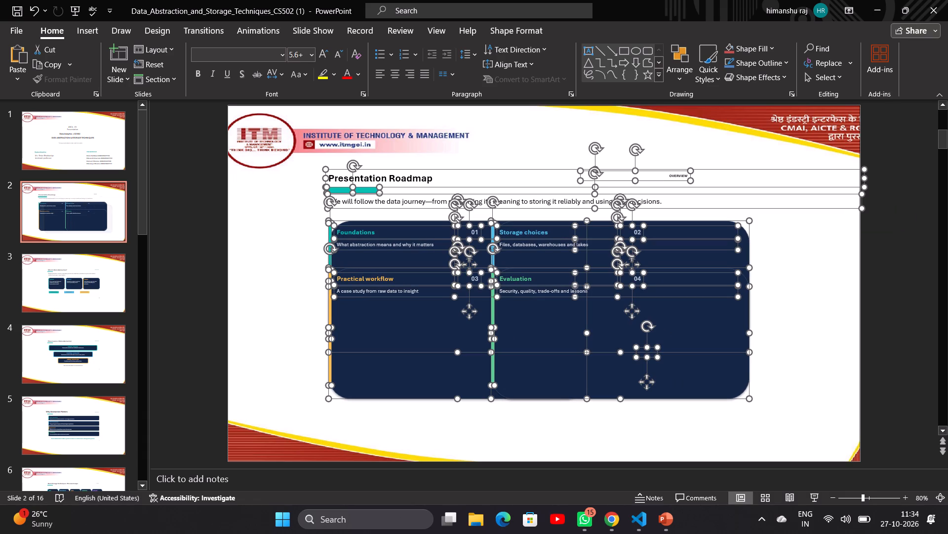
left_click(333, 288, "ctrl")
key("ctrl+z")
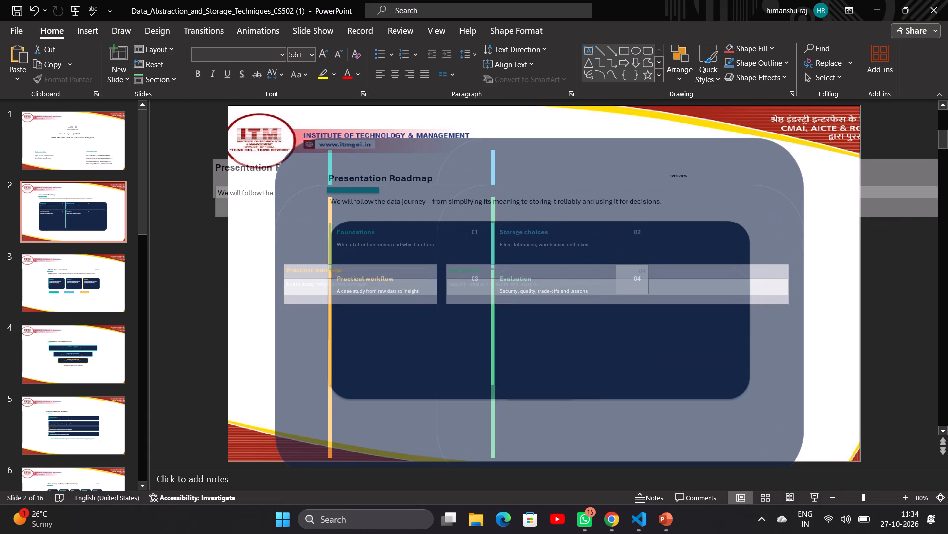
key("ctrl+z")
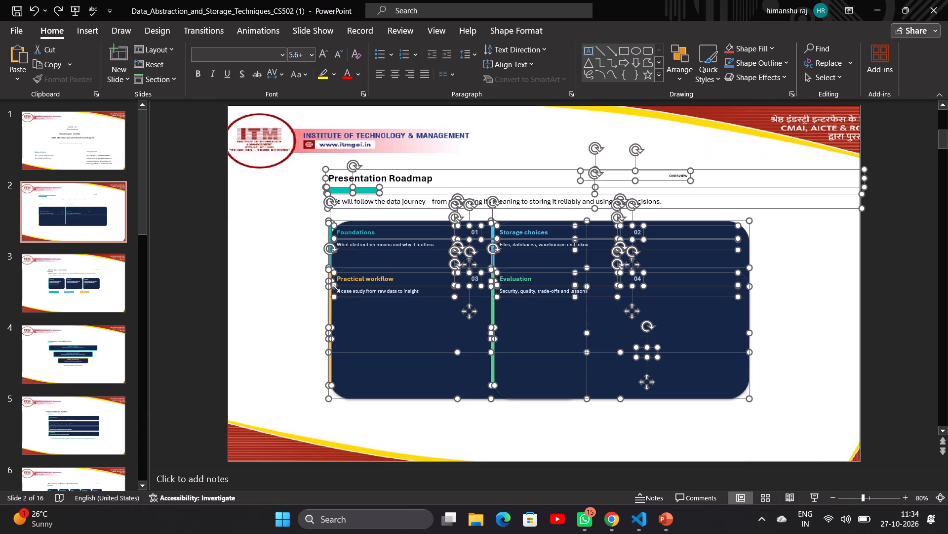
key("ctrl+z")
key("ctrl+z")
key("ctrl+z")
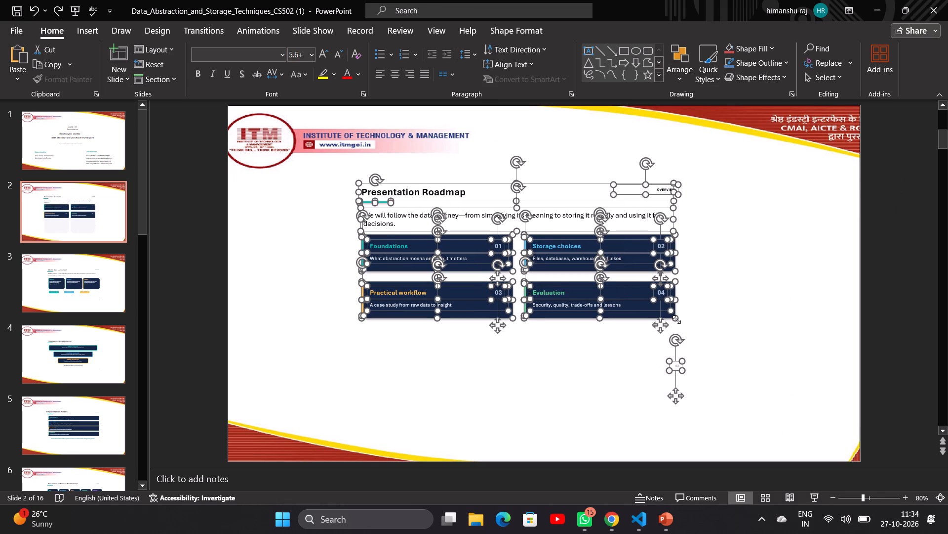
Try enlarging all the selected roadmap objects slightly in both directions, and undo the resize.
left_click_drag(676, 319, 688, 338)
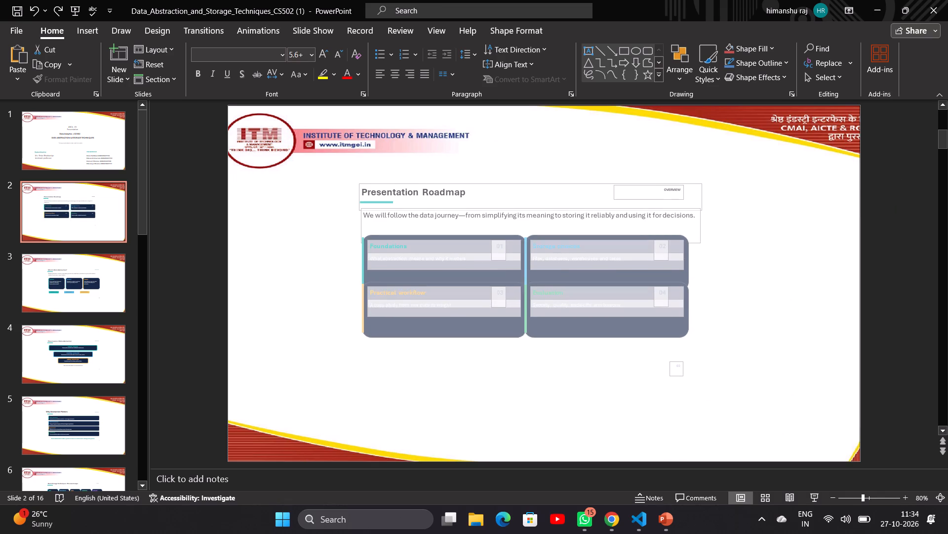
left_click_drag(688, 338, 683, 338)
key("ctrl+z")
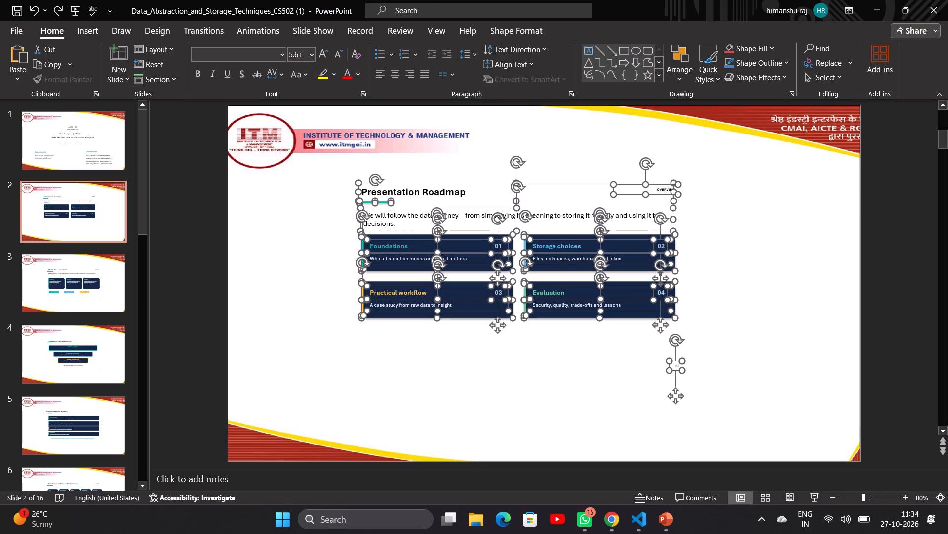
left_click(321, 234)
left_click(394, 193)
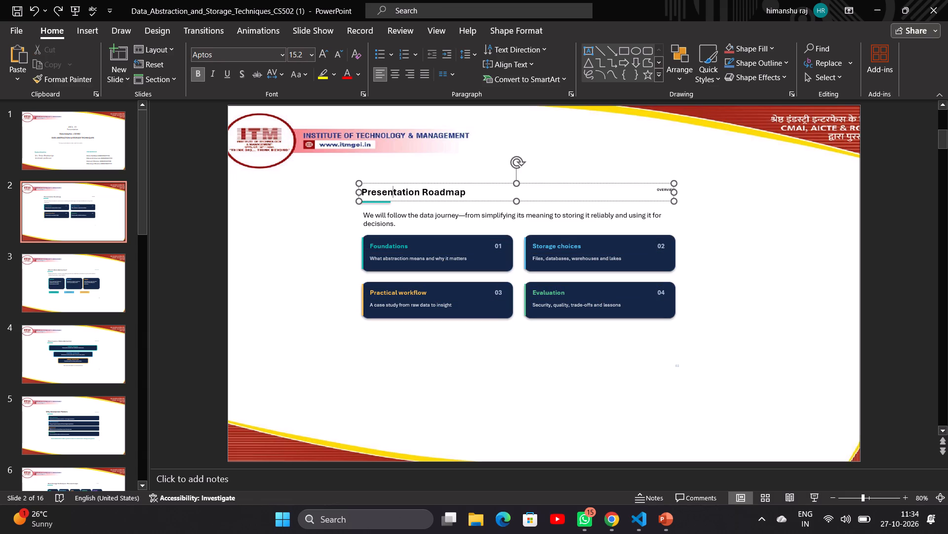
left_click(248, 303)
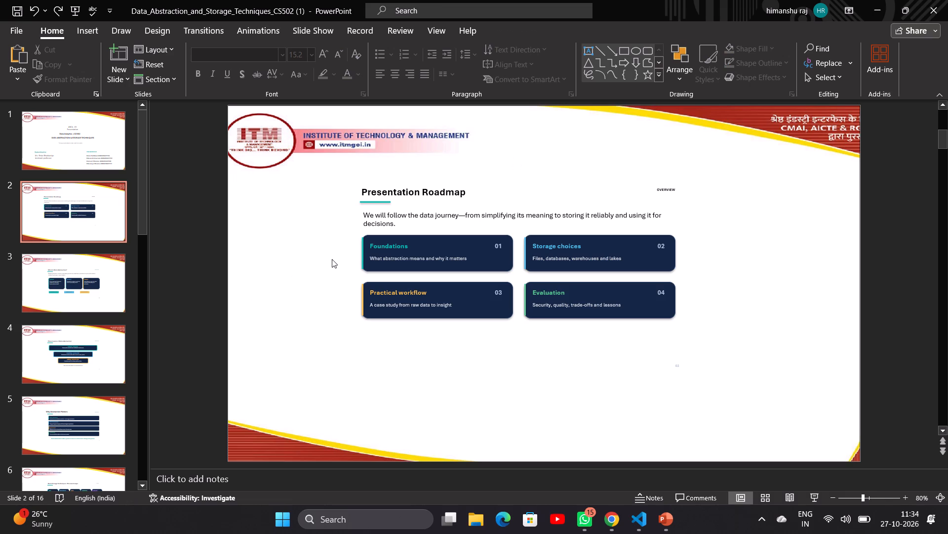
Increase the word "workflow" in the Practical workflow card heading to 12 pt.
left_click(402, 305)
left_click(414, 289)
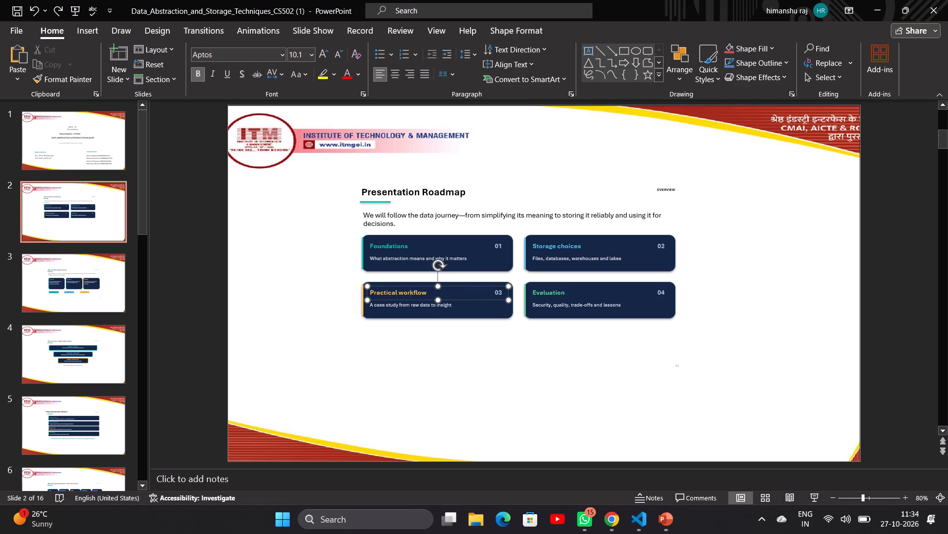
key("ctrl+plus")
left_click(81, 25)
left_click(57, 32)
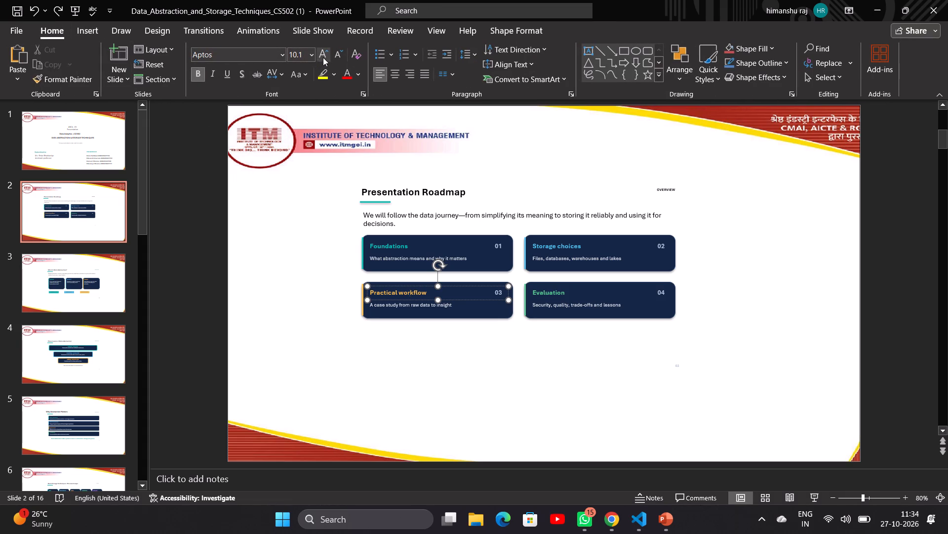
left_click(323, 57)
left_click(323, 57)
left_click(323, 57)
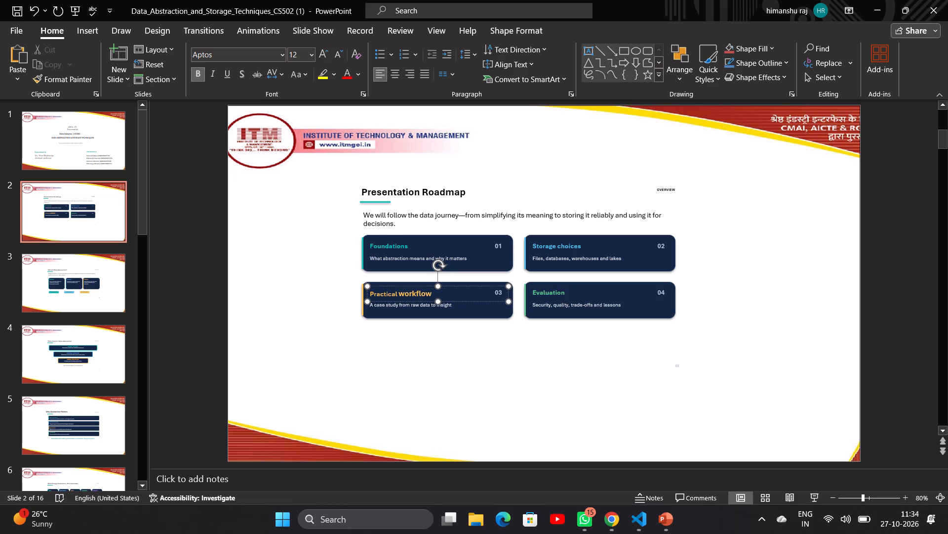
Increase the whole line "A case study from raw data to insight" in the Practical workflow card to 12 pt.
left_click(399, 305)
triple_click(324, 57)
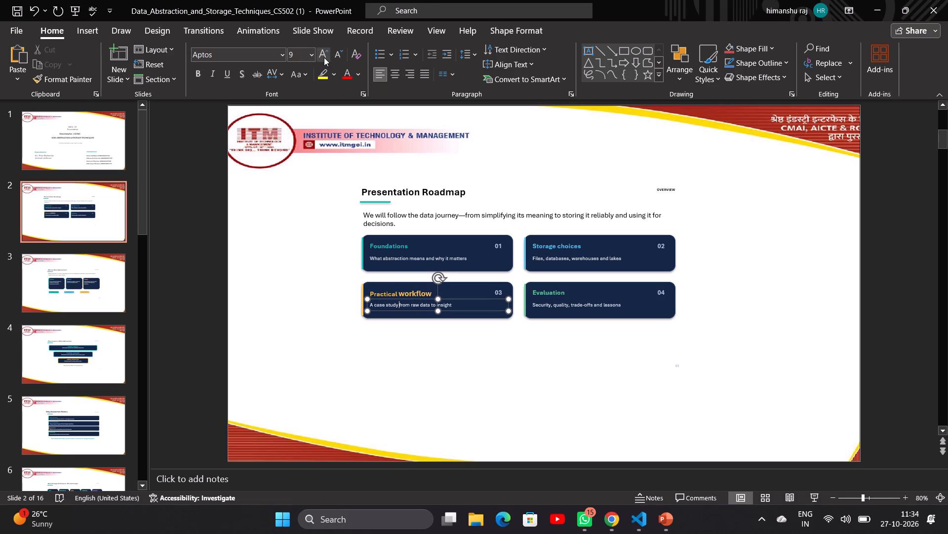
left_click(324, 57)
left_click(324, 57)
left_click(421, 306)
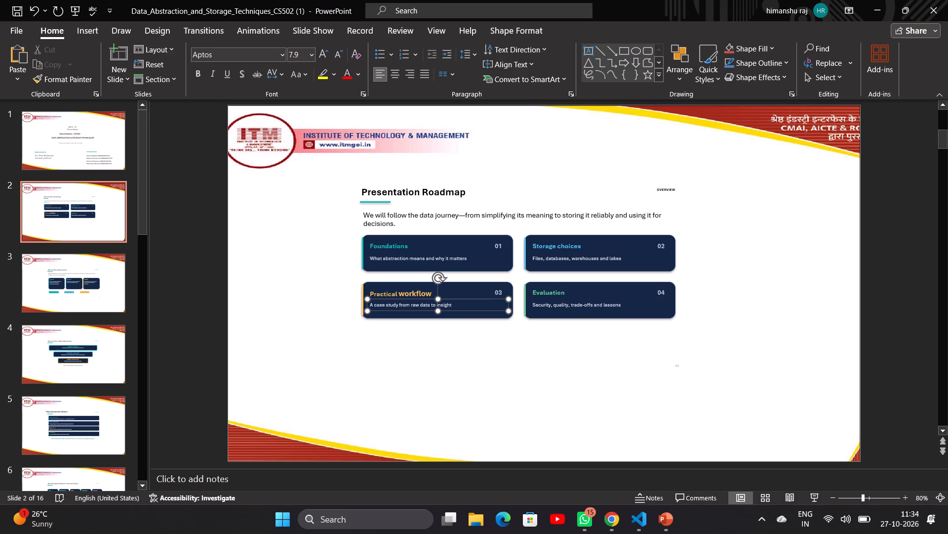
key("ctrl+a")
key("ctrl+c")
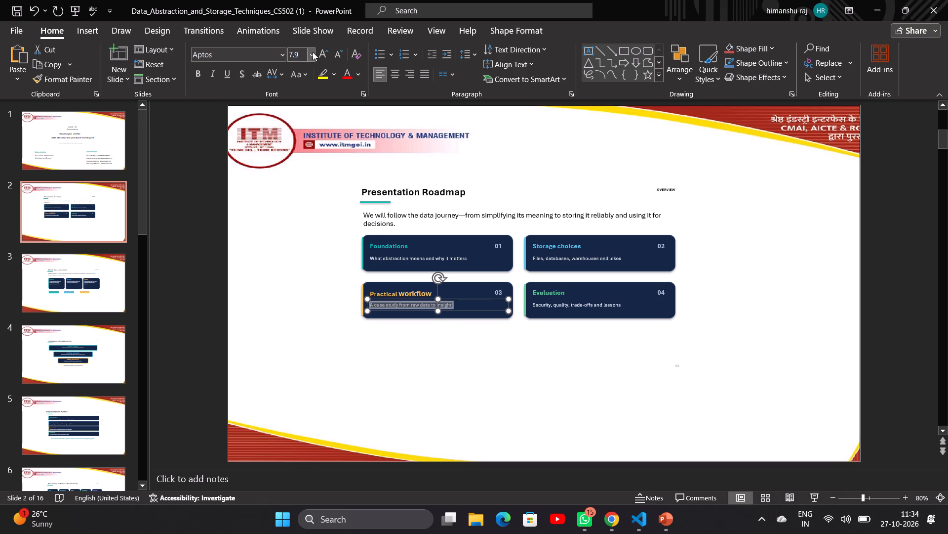
left_click(325, 54)
left_click(325, 54)
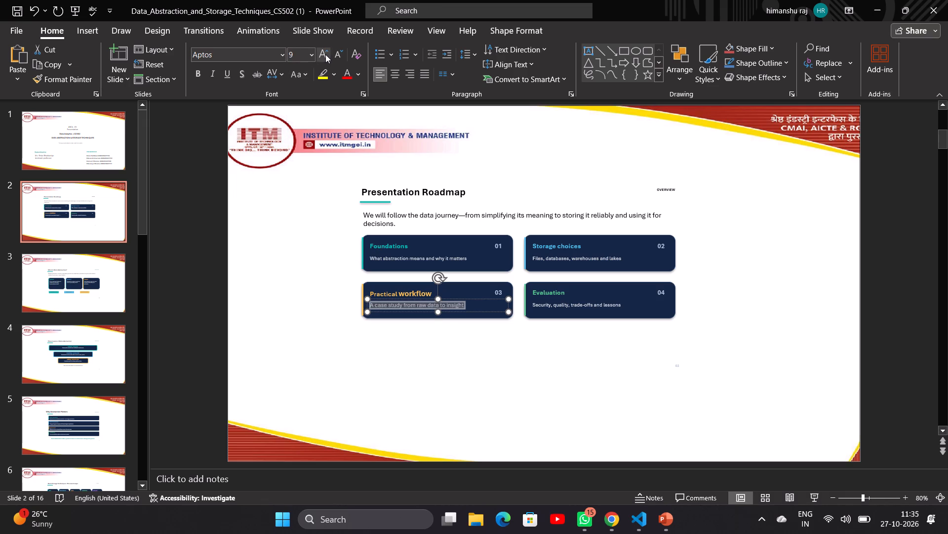
left_click(325, 54)
left_click(325, 54)
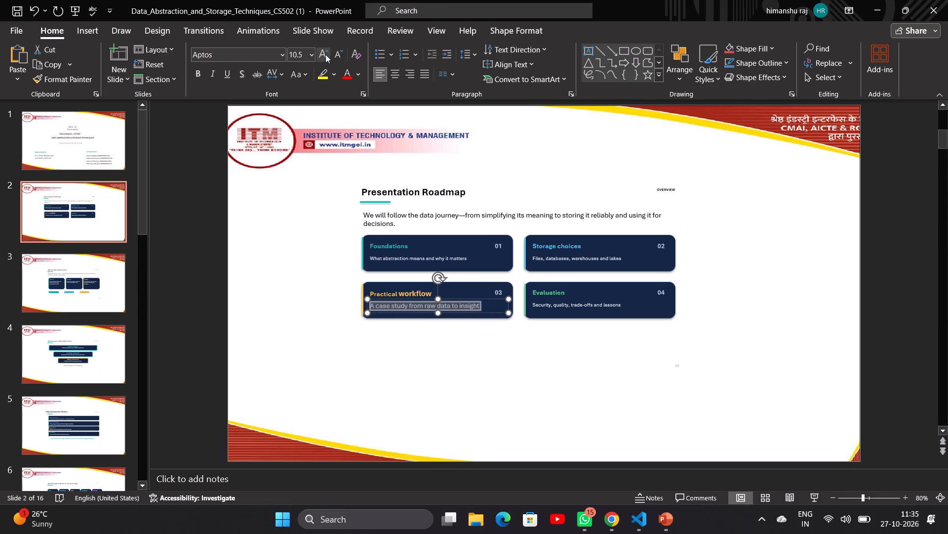
left_click(325, 54)
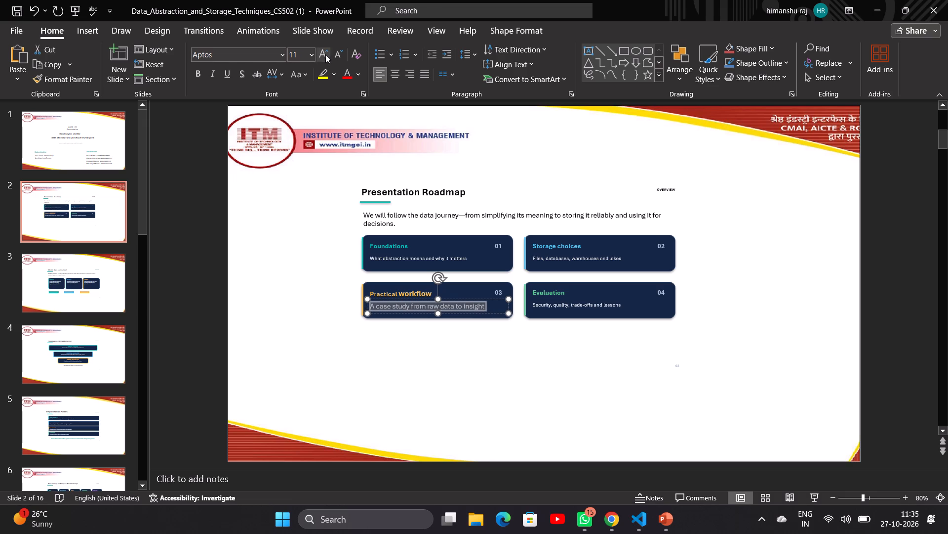
left_click(325, 54)
left_click(280, 270)
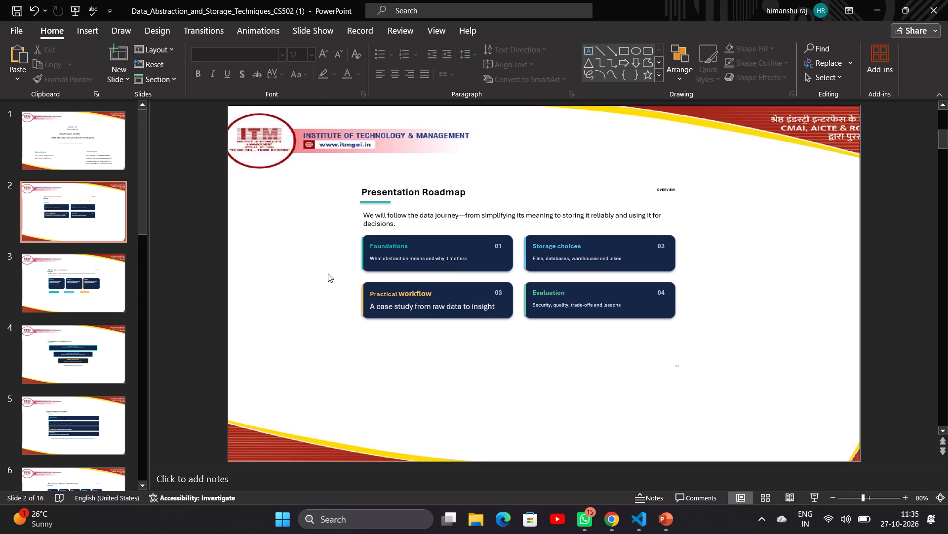
Increase the Foundations card's heading to 14 pt.
left_click(393, 248)
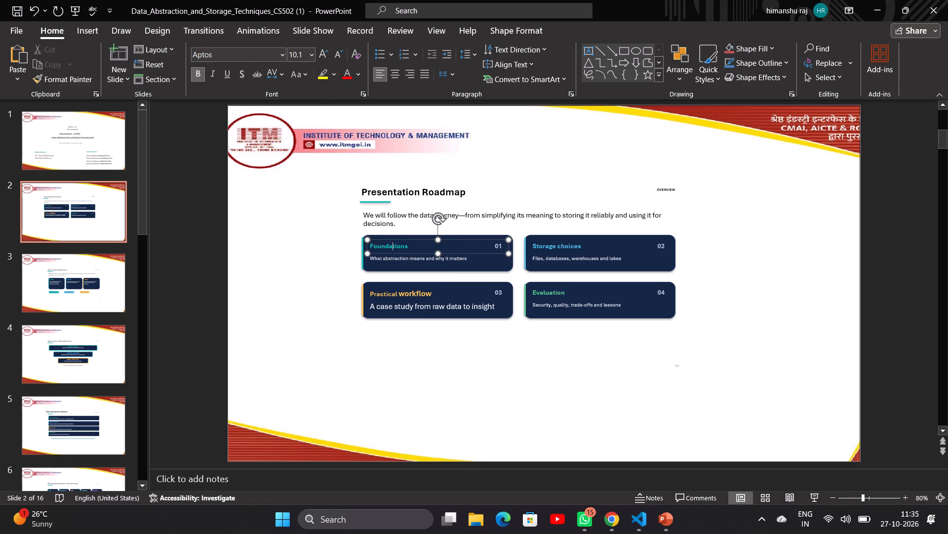
key("ctrl+a")
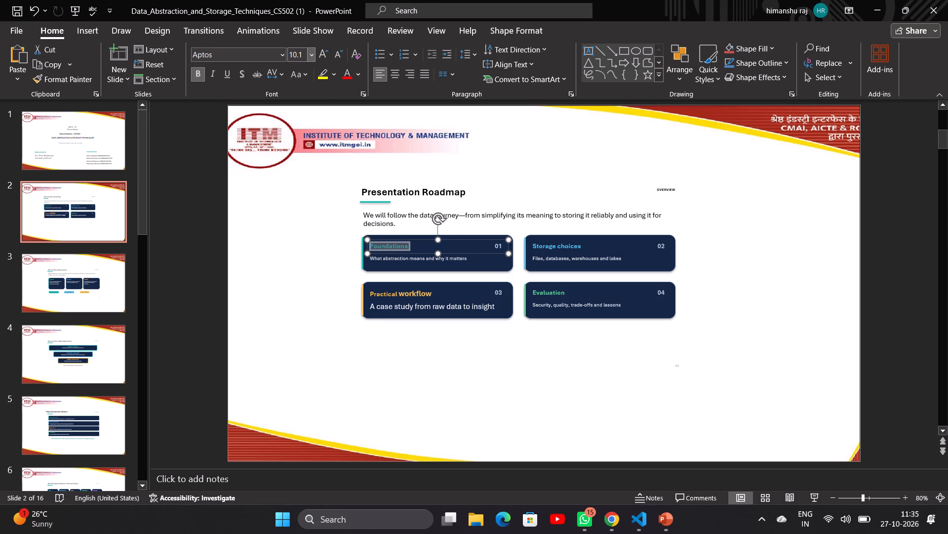
left_click(299, 49)
type("13")
left_click(354, 206)
key("ctrl+z")
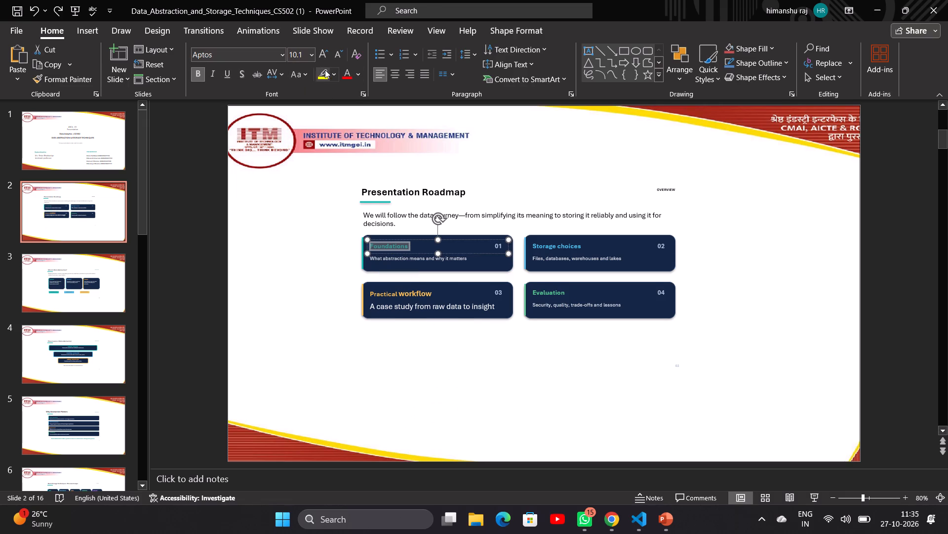
left_click(322, 57)
left_click(322, 57)
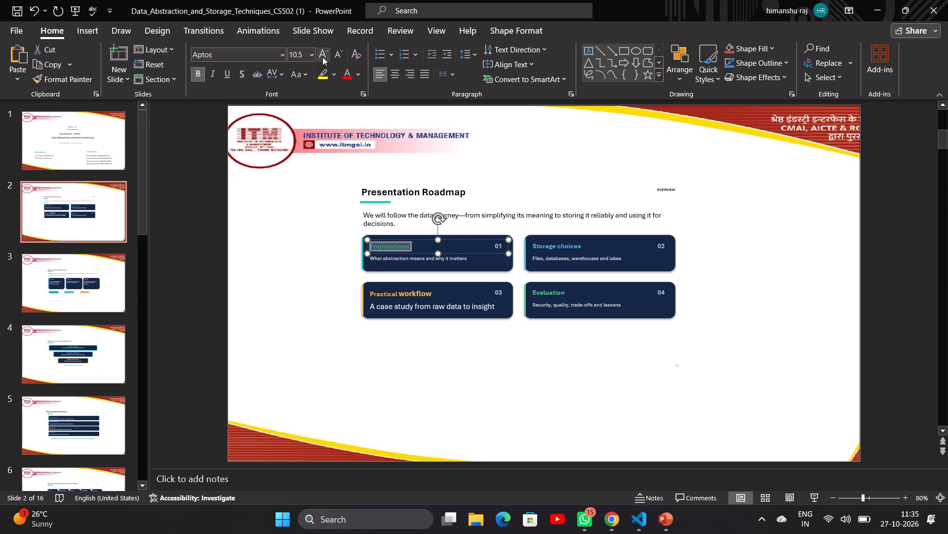
left_click(322, 57)
left_click(322, 57)
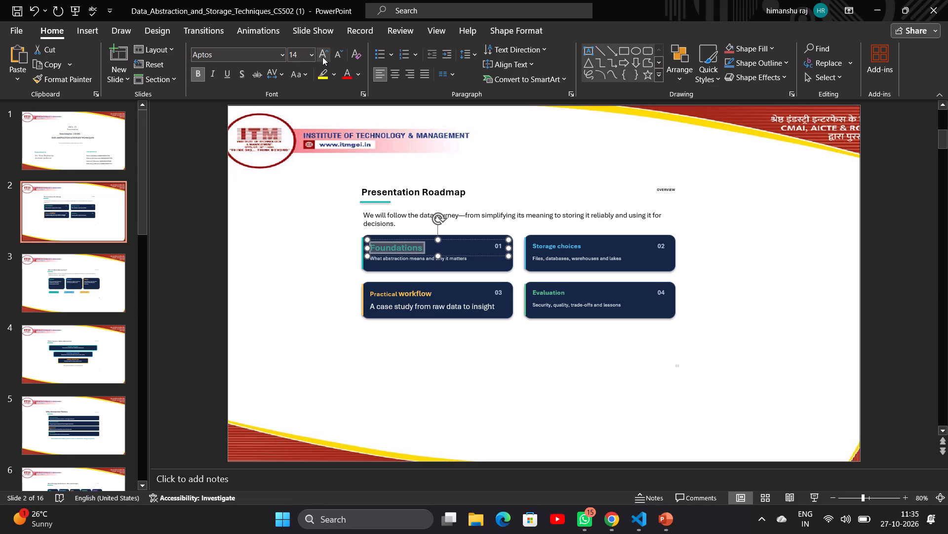
Set the Storage choices card's heading to 13 pt.
left_click(558, 249)
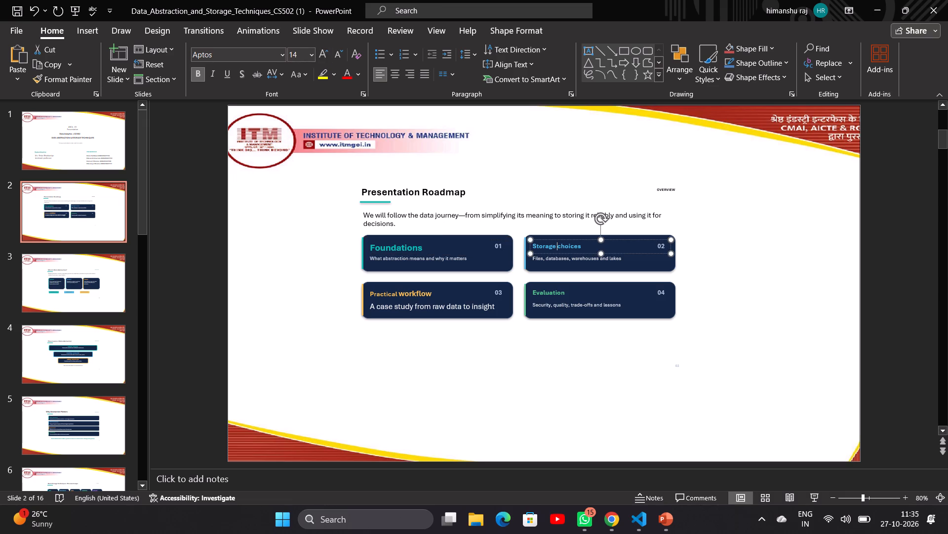
key("ctrl+a")
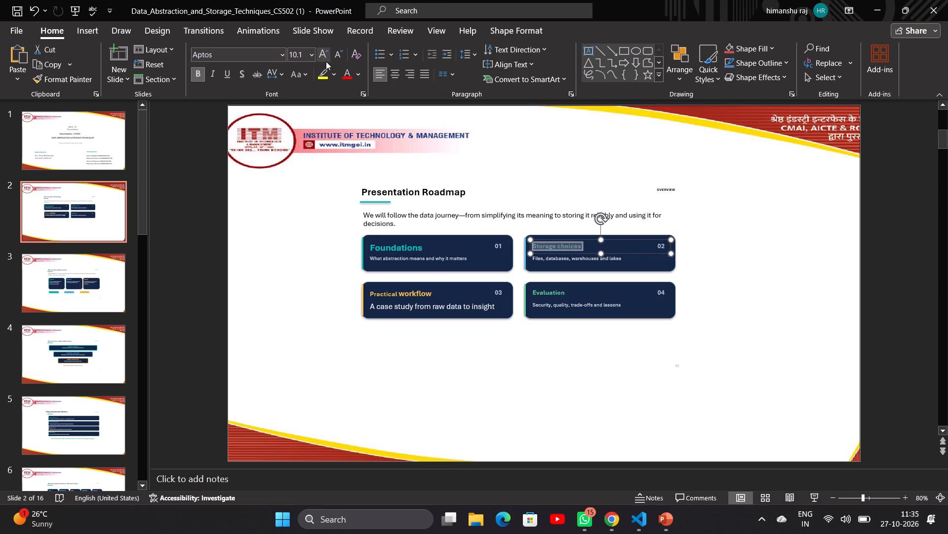
triple_click(326, 61)
double_click(326, 61)
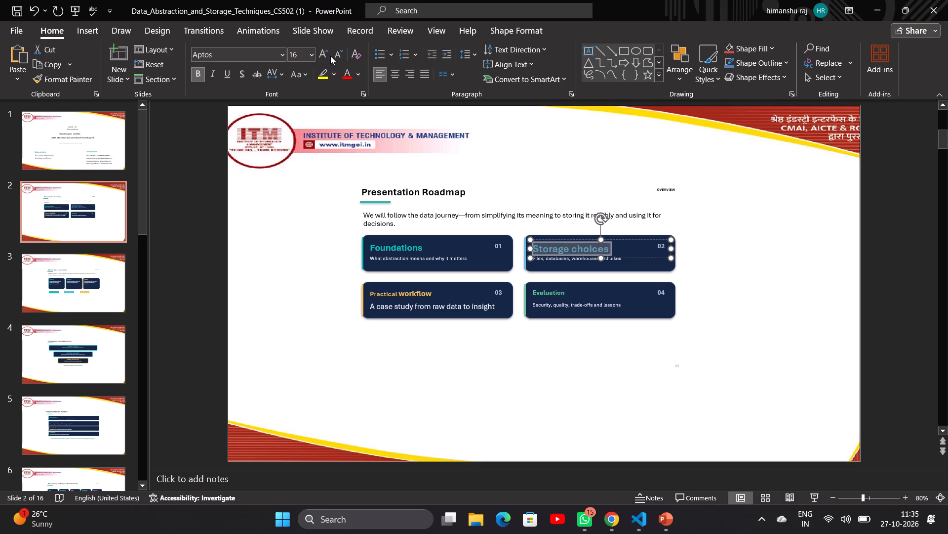
left_click(338, 57)
left_click(338, 57)
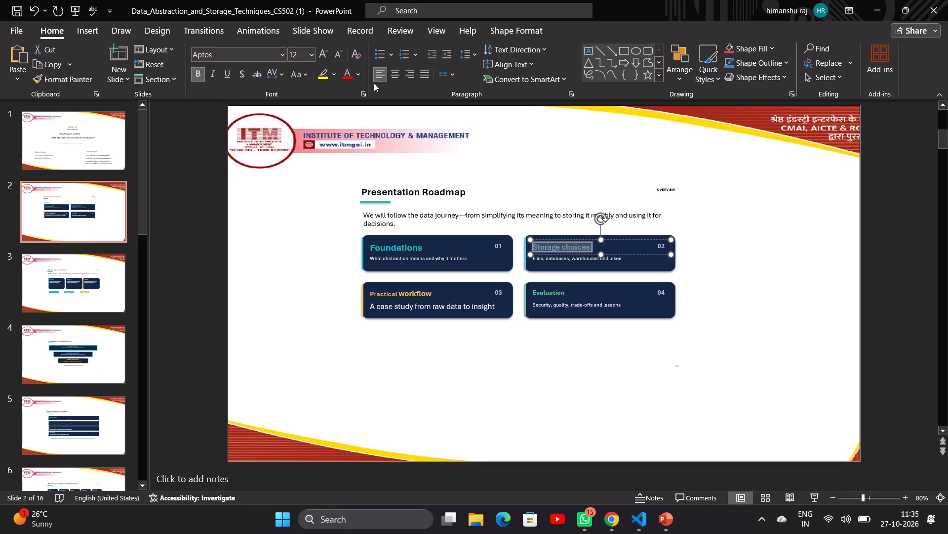
left_click(302, 54)
type("13")
left_click(359, 206)
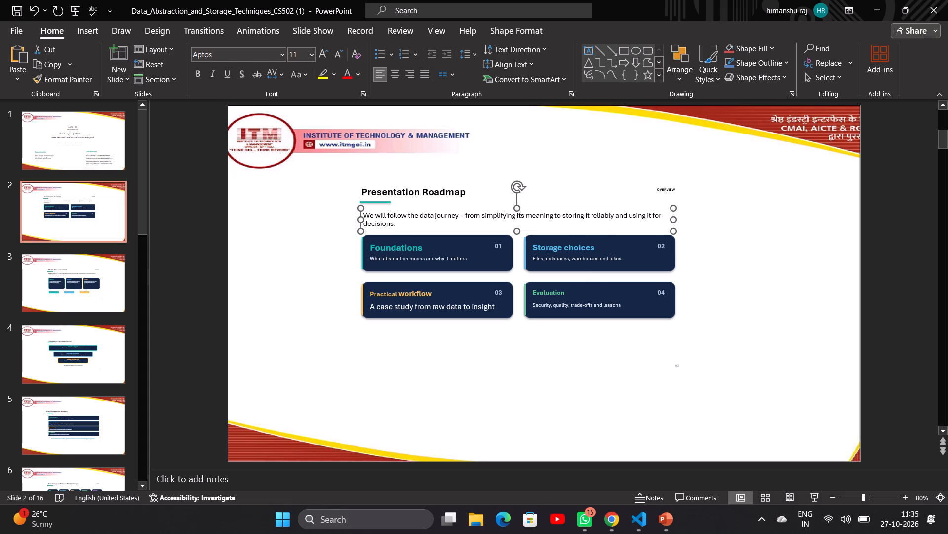
Increase the description line "Files, databases, warehouses and lakes" in the Storage choices card to 12 pt.
left_click(564, 258)
key("ctrl+a")
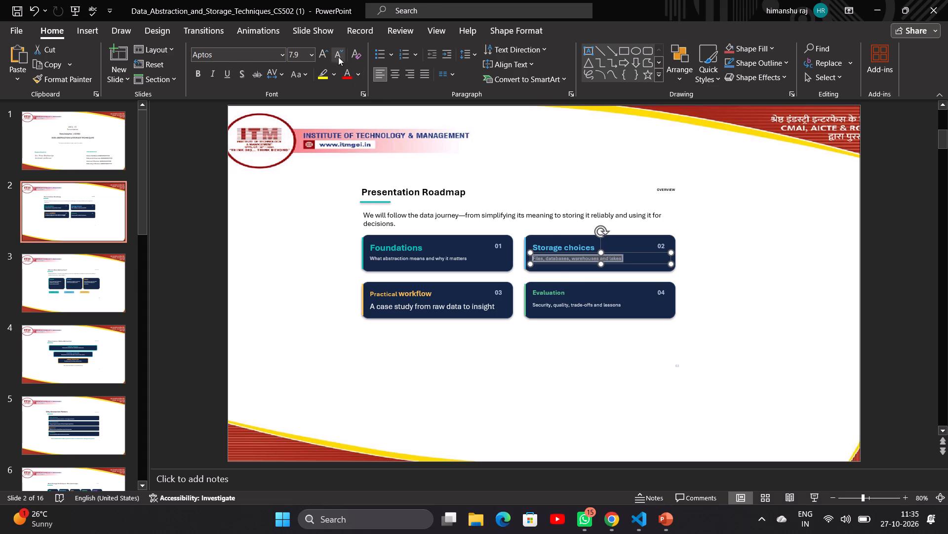
triple_click(319, 58)
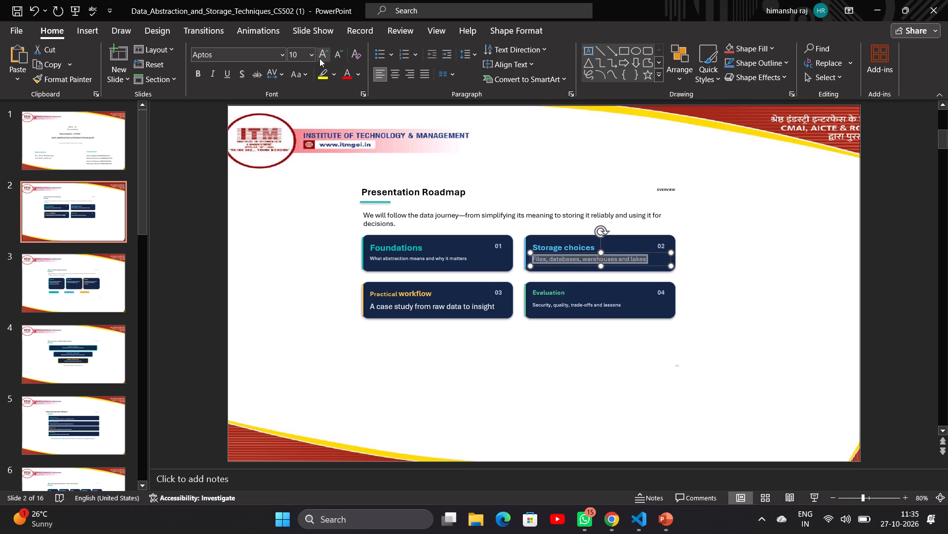
left_click(319, 58)
left_click(319, 58)
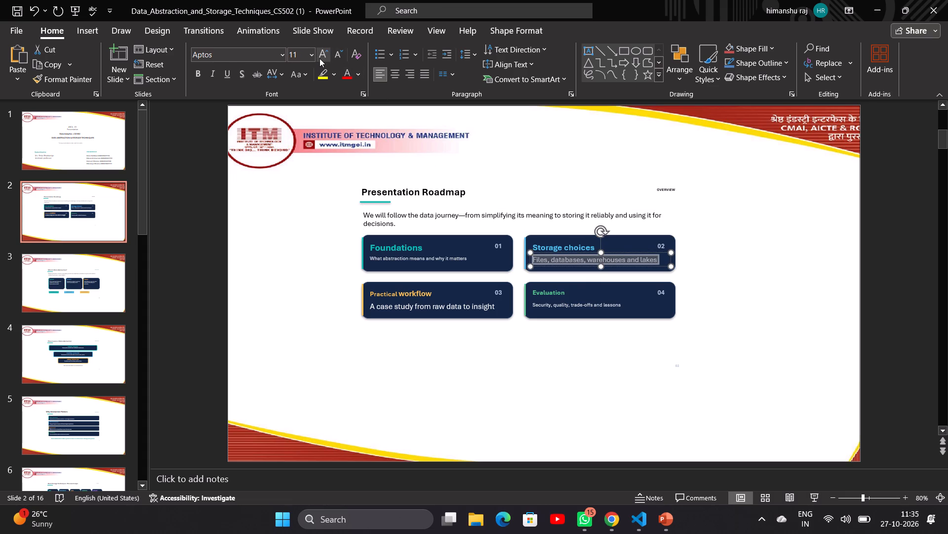
left_click(323, 54)
Increase the description line "What abstraction means and why it matters" in the Foundations card to 12 pt.
left_click(403, 258)
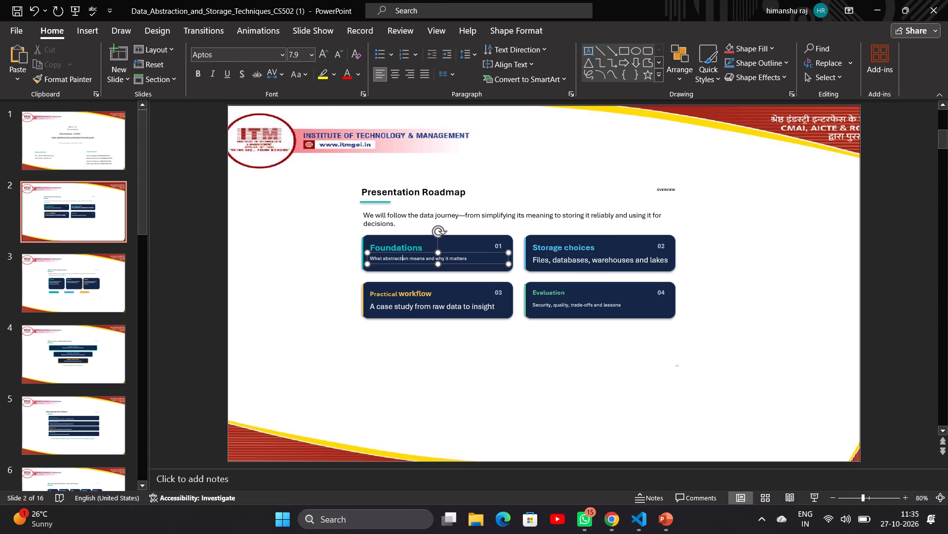
key("ctrl+a")
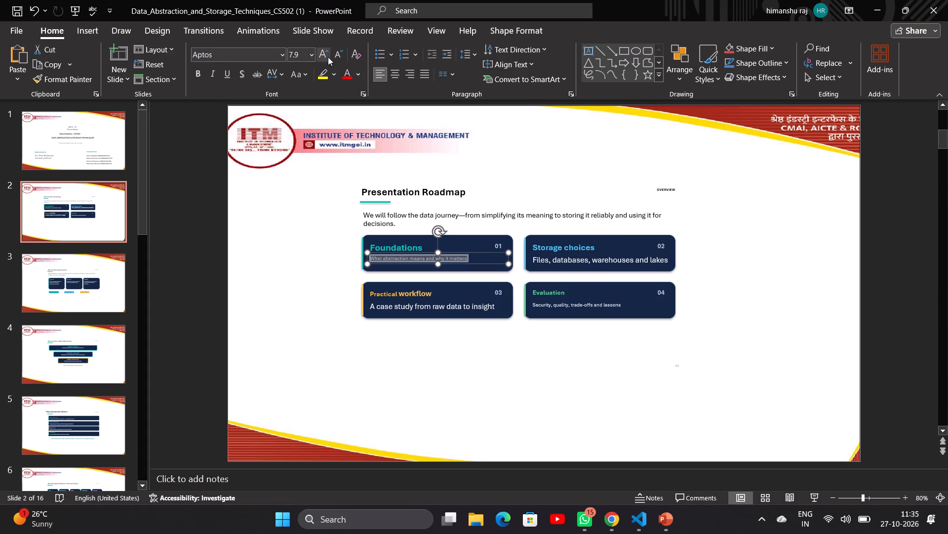
triple_click(328, 57)
left_click(328, 57)
left_click(328, 57)
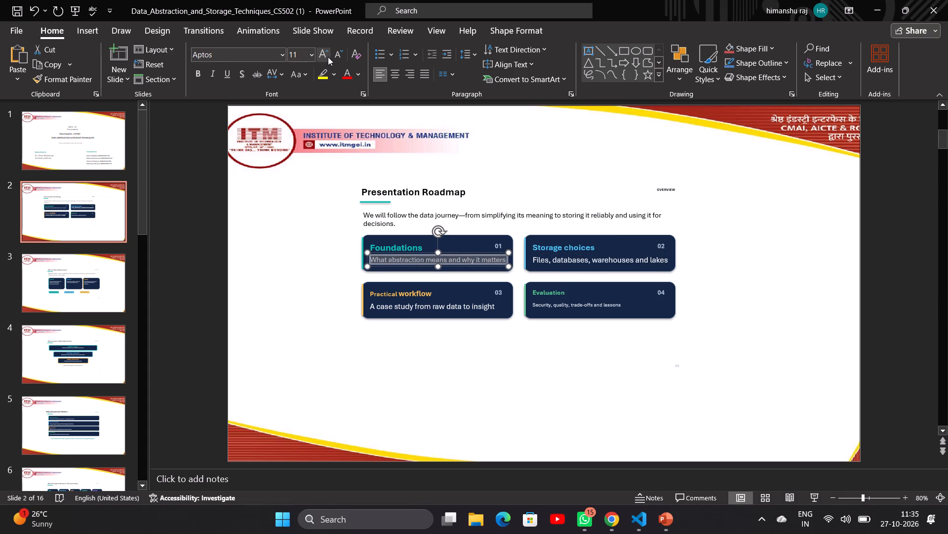
left_click(328, 57)
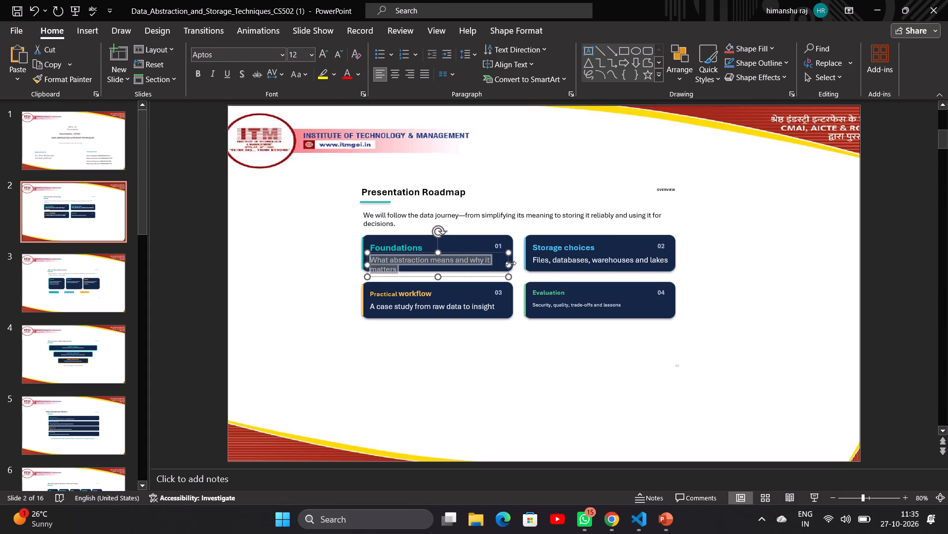
Enlarge the Foundations card's background shape on all sides so it encloses the two-line description.
left_click(365, 235)
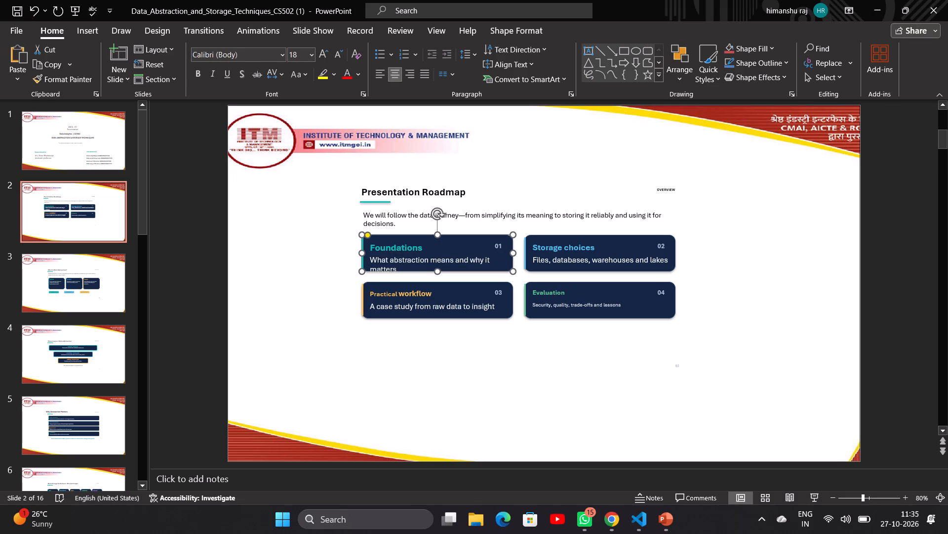
left_click_drag(360, 235, 352, 232)
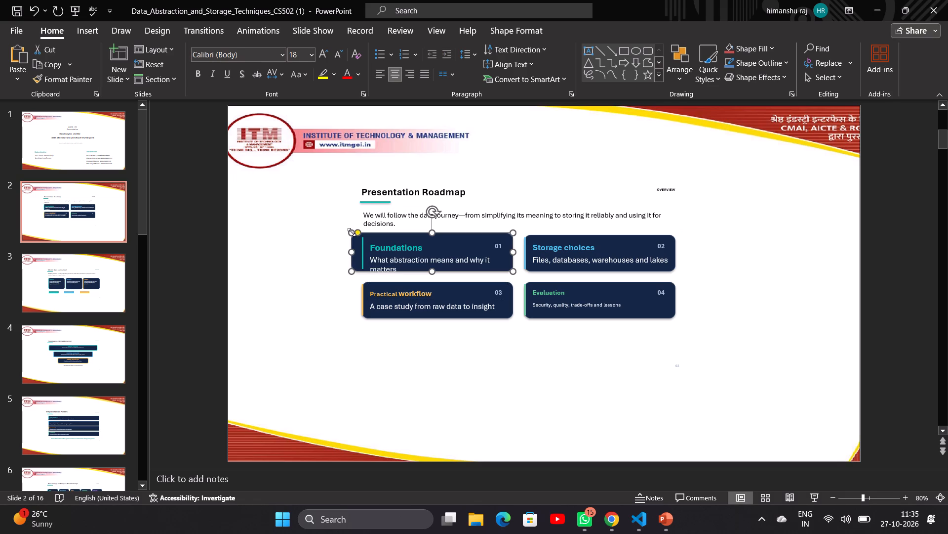
left_click_drag(513, 270, 514, 272)
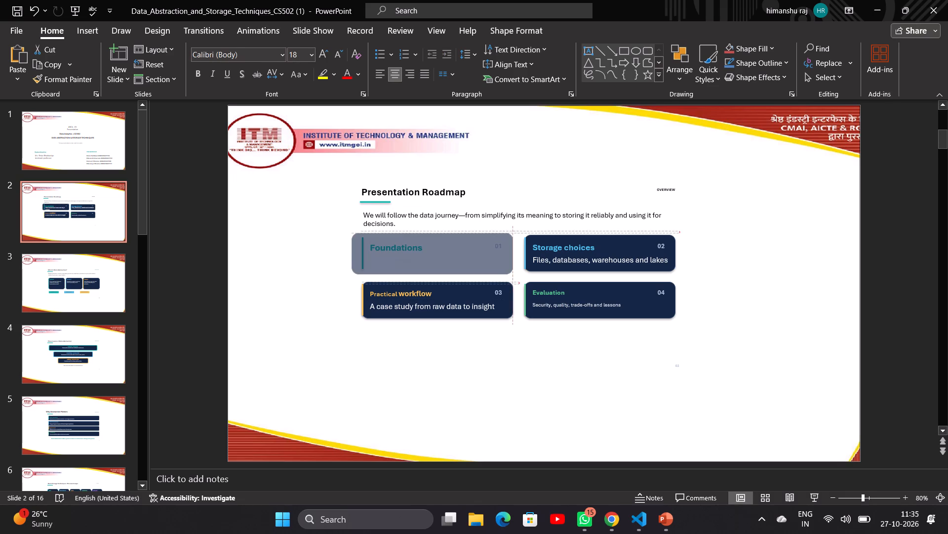
left_click_drag(514, 272, 517, 276)
left_click(517, 276)
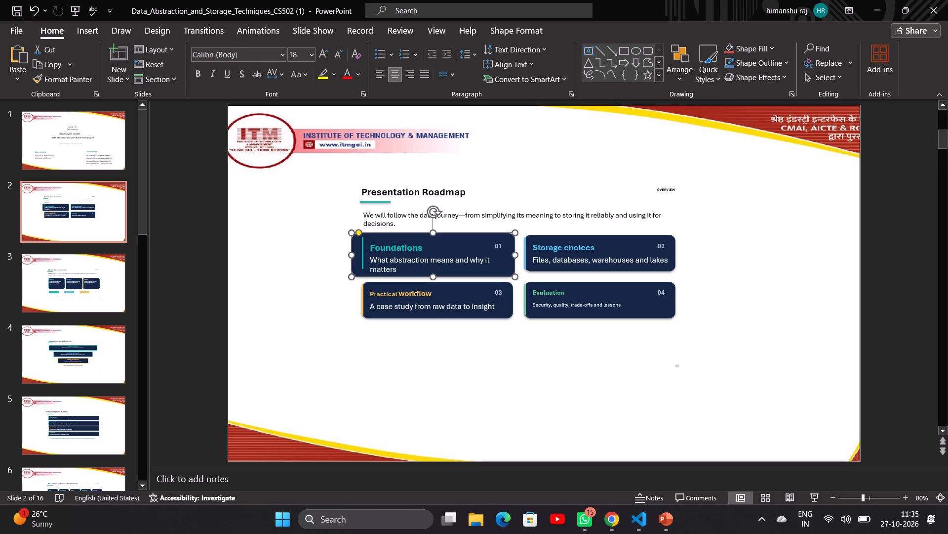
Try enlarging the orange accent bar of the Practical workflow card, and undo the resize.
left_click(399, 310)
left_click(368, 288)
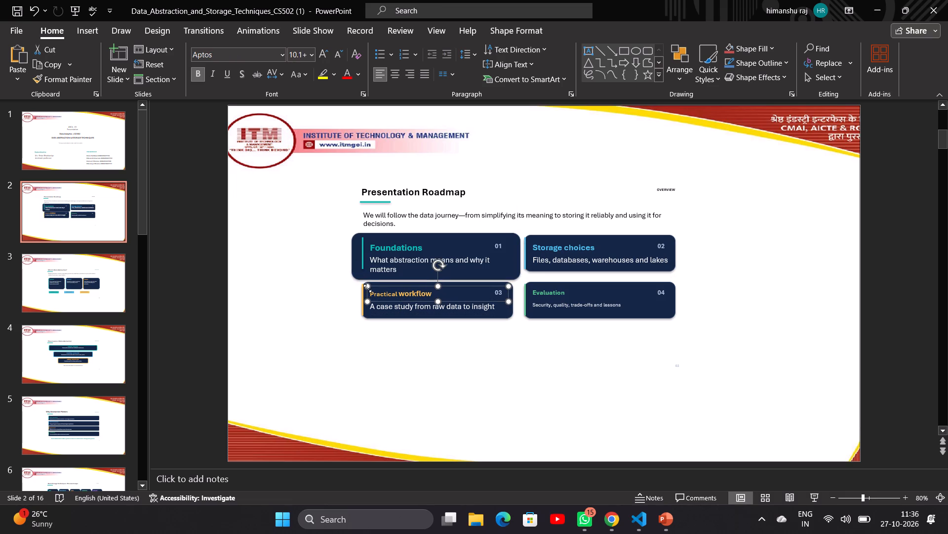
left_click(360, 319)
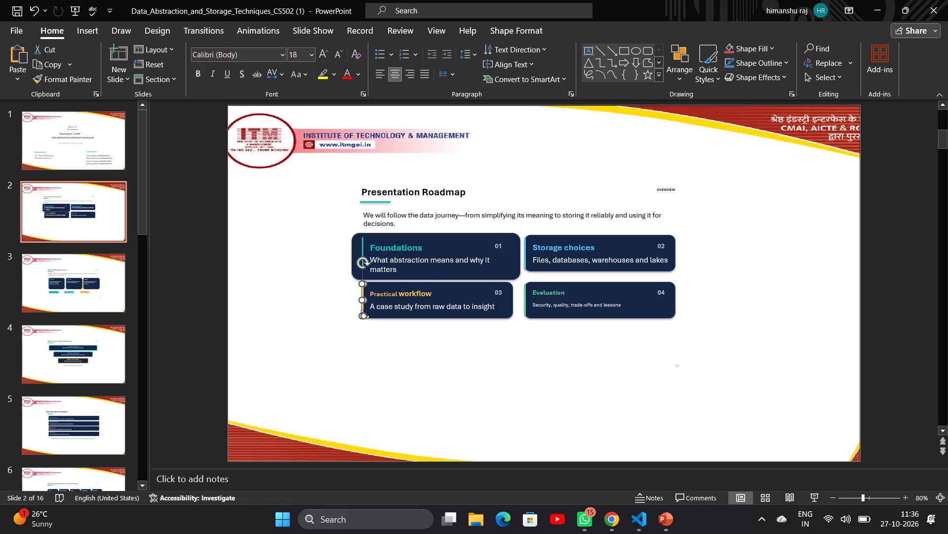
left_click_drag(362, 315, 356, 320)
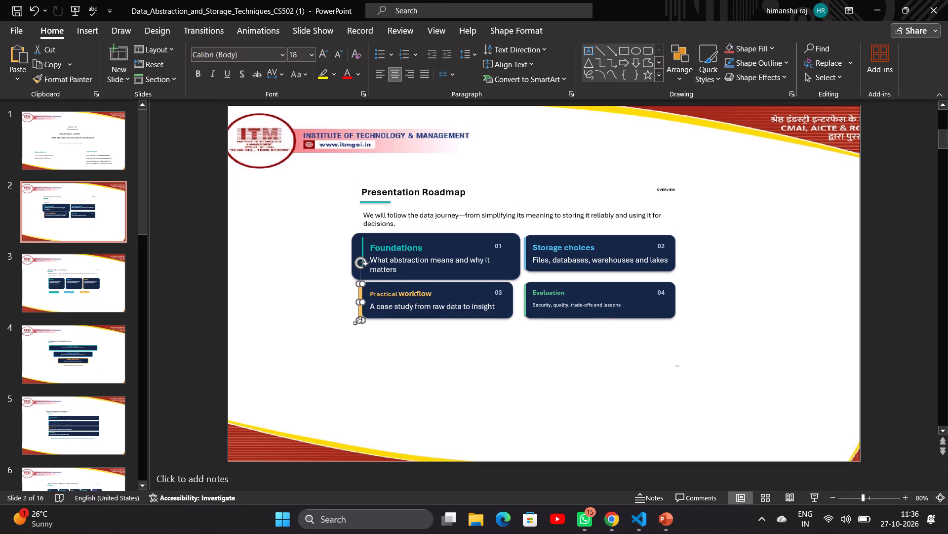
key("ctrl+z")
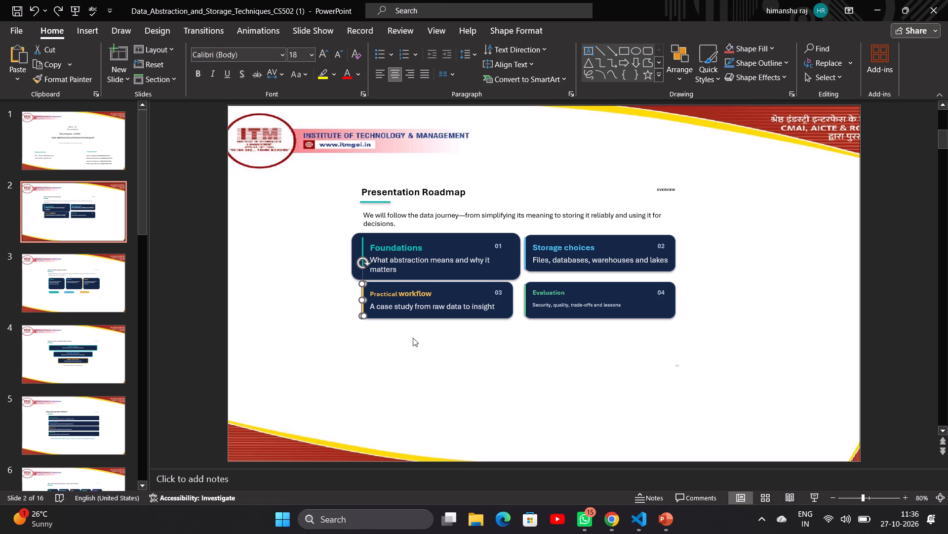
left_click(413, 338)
Enlarge the Practical workflow card's background shape to match the Foundations card's width, extending it downward and leaving a small gap between the two cards.
left_click(481, 295)
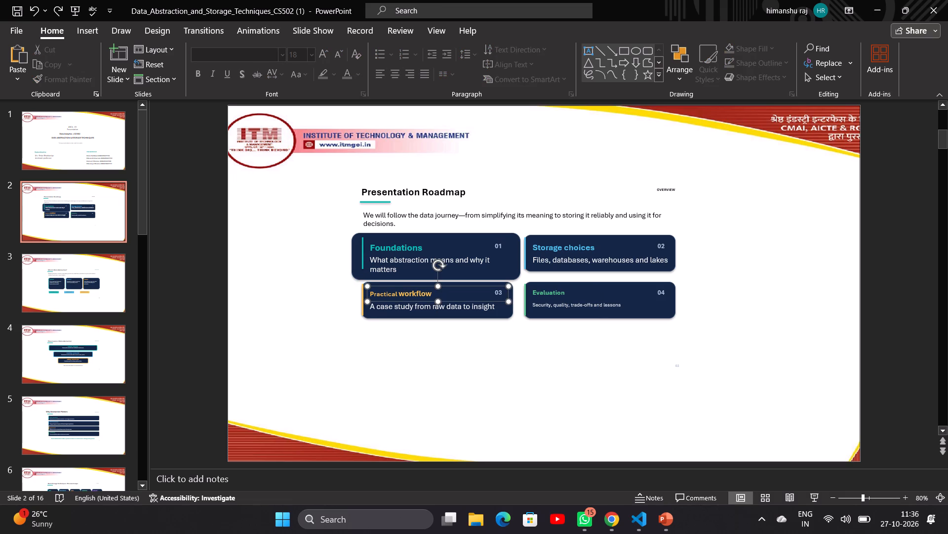
left_click(515, 318)
left_click(511, 315)
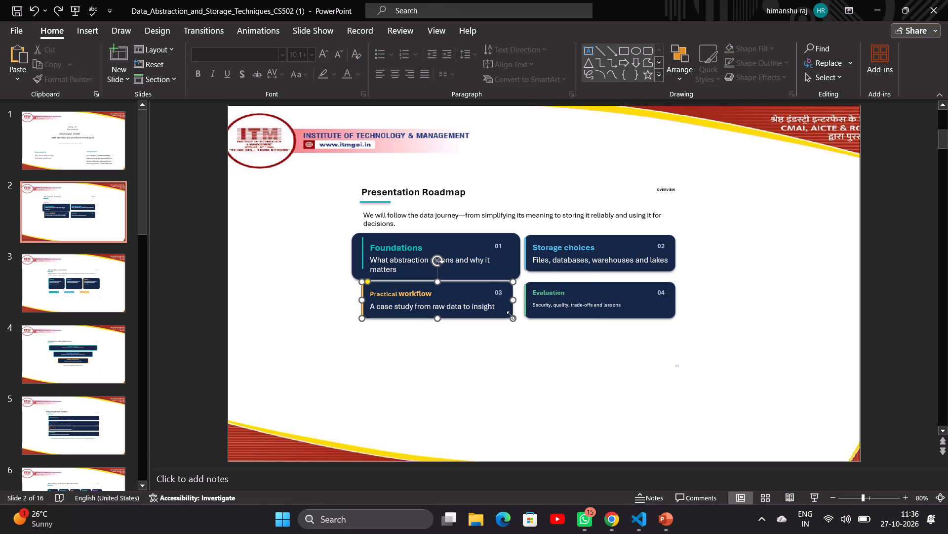
left_click_drag(513, 321, 518, 326)
left_click_drag(364, 329, 354, 328)
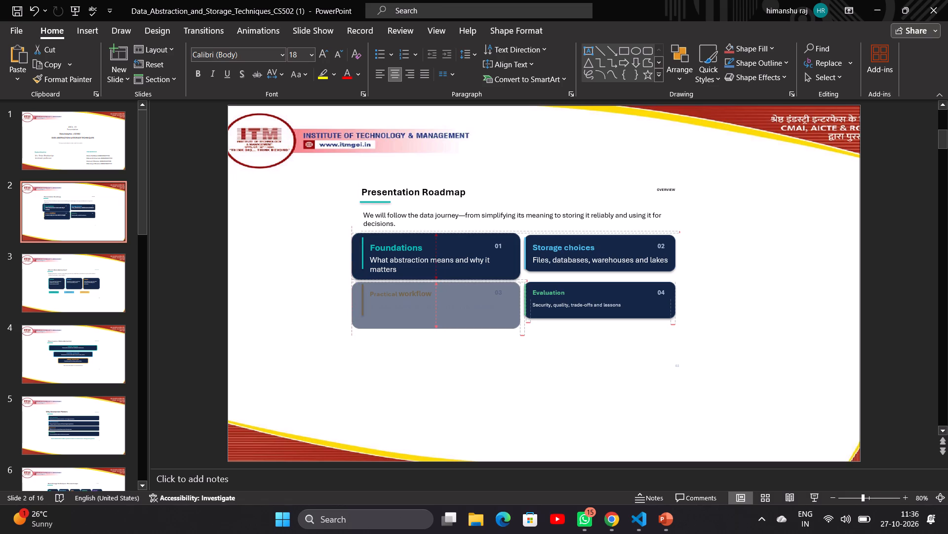
left_click_drag(354, 328, 354, 328)
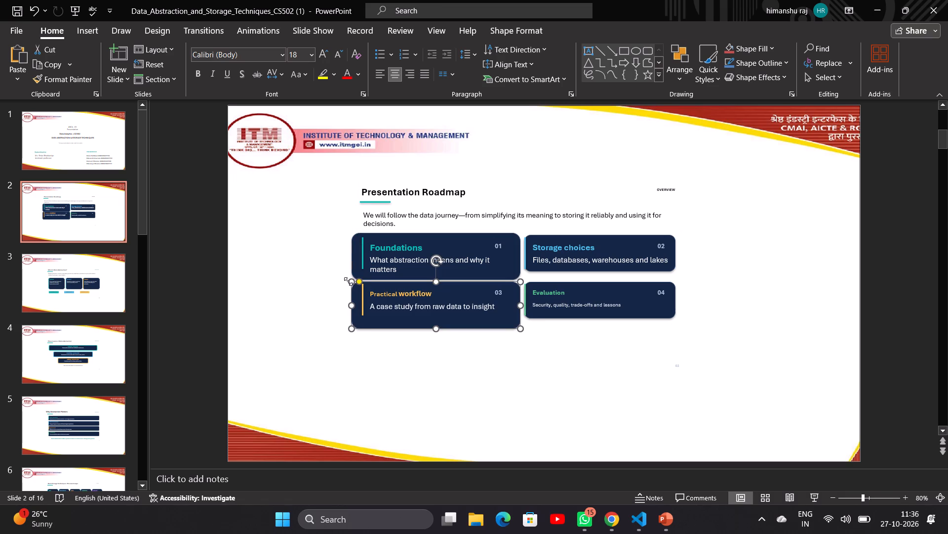
left_click_drag(348, 281, 354, 288)
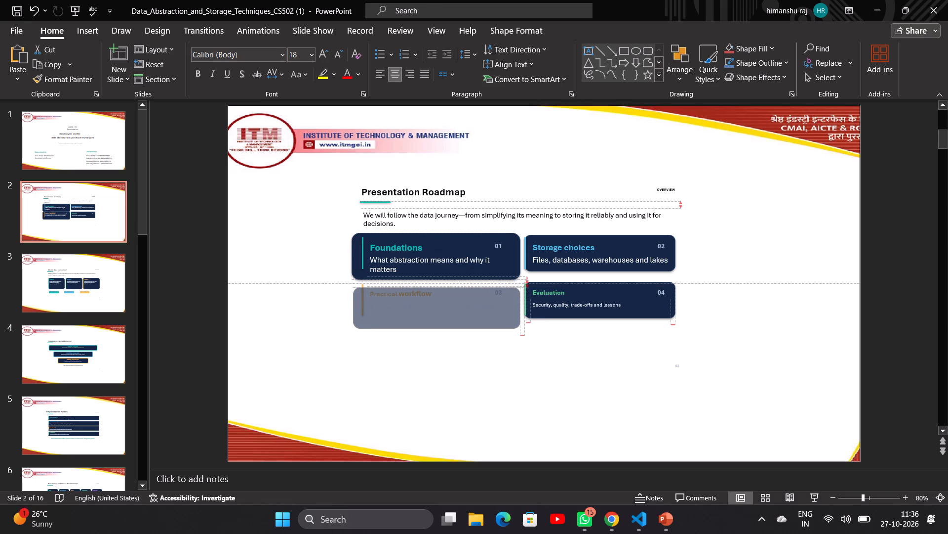
left_click_drag(354, 288, 349, 287)
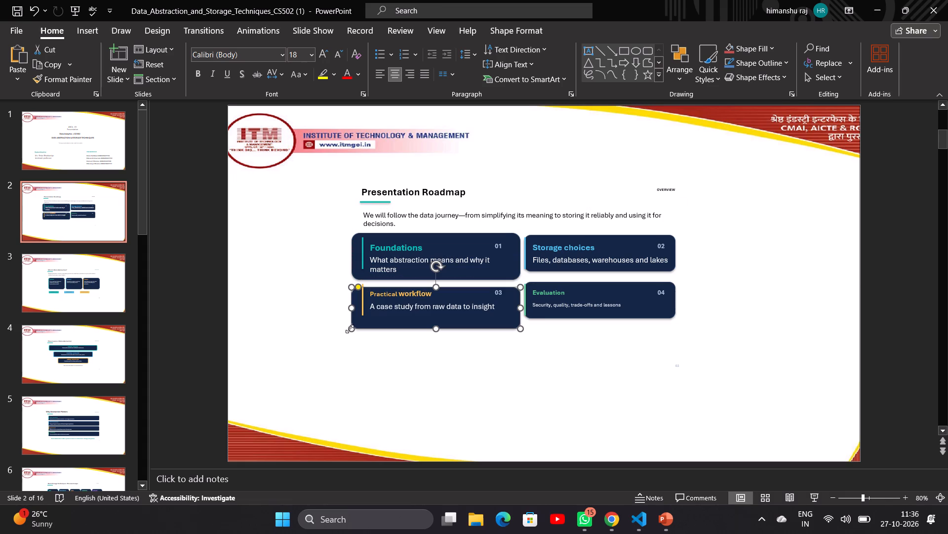
Extend the Practical workflow card's background shape further downward.
left_click_drag(351, 329, 351, 343)
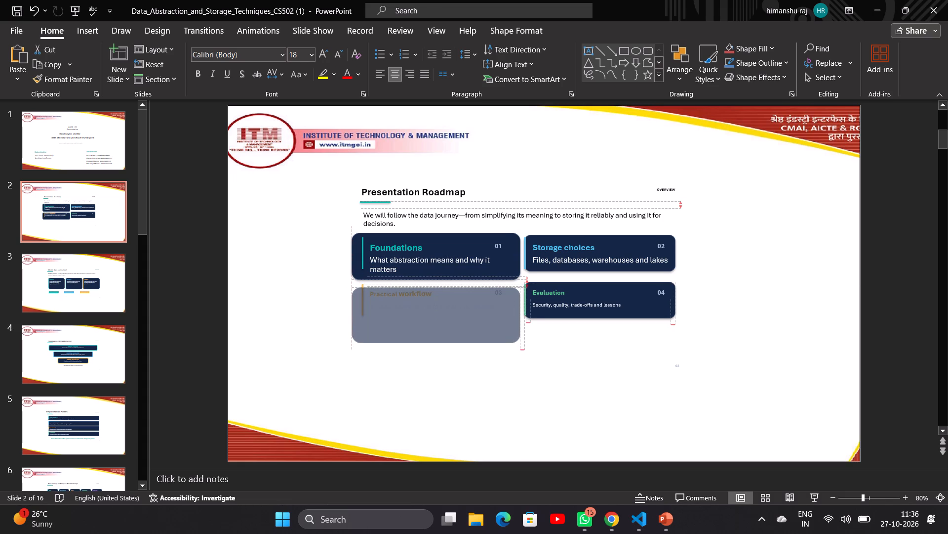
left_click_drag(351, 343, 352, 345)
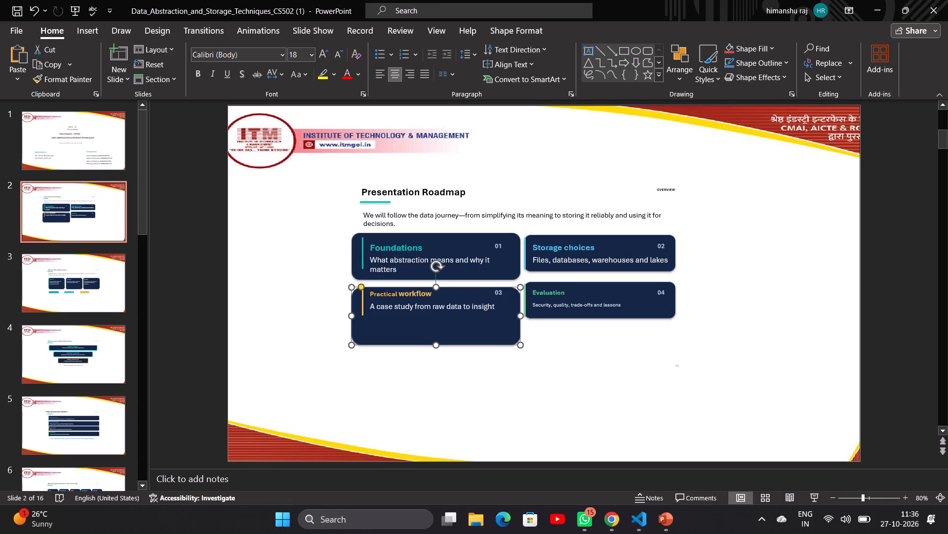
Enlarge the Evaluation card's background shape downward and outward so its bottom edge lines up with the Practical workflow card.
left_click(633, 299)
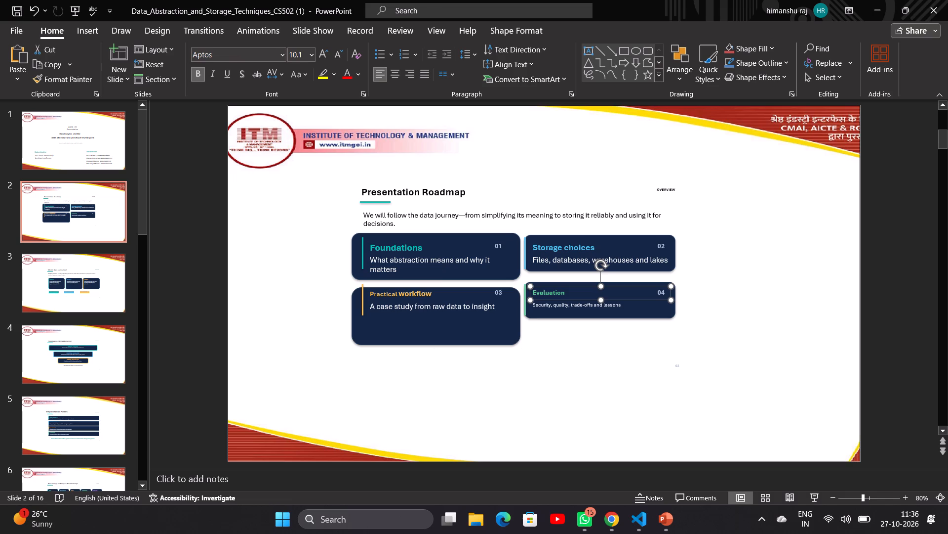
left_click(671, 317)
left_click_drag(677, 320, 685, 343)
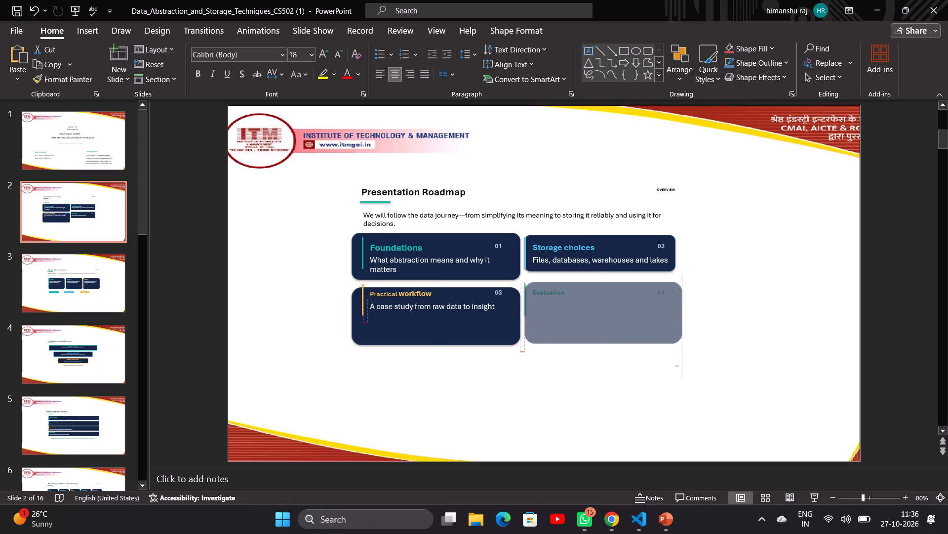
left_click_drag(685, 343, 685, 344)
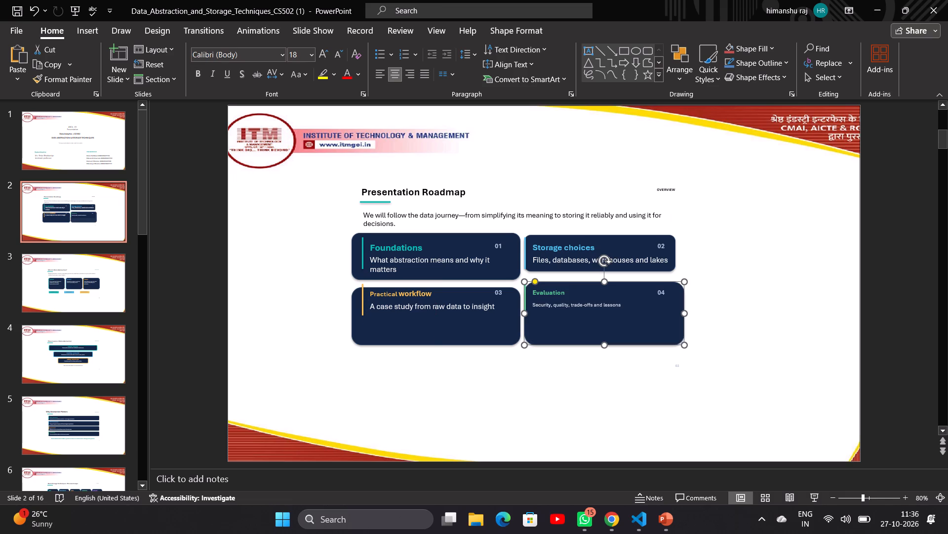
Move the Practical workflow and Evaluation background shapes down below their headings, keeping them side by side.
left_click(446, 236)
left_click_drag(399, 323, 399, 327)
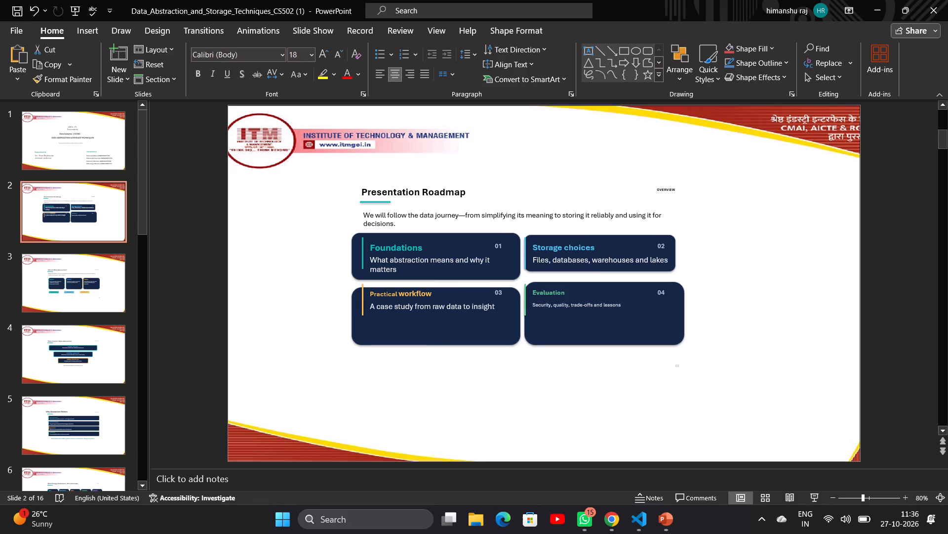
left_click_drag(399, 327, 399, 349)
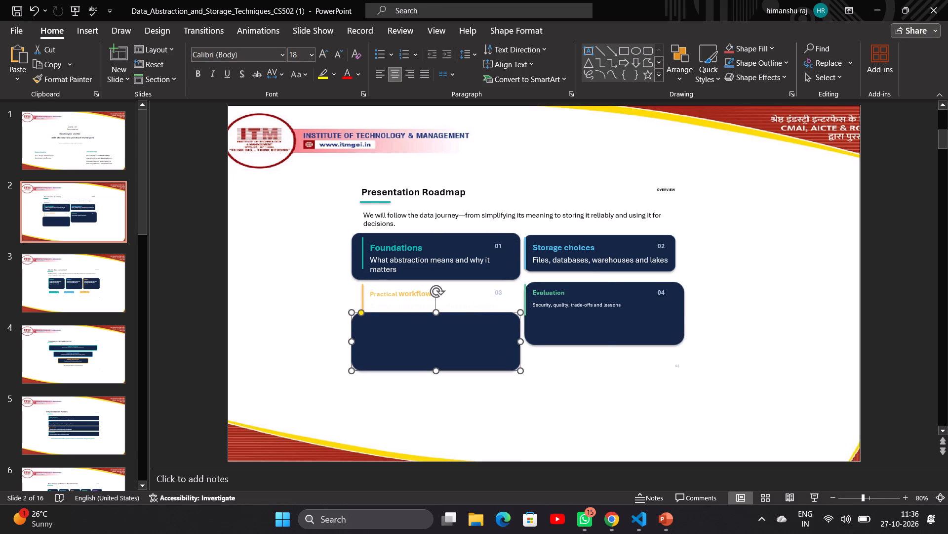
left_click(578, 336)
left_click_drag(578, 336, 578, 369)
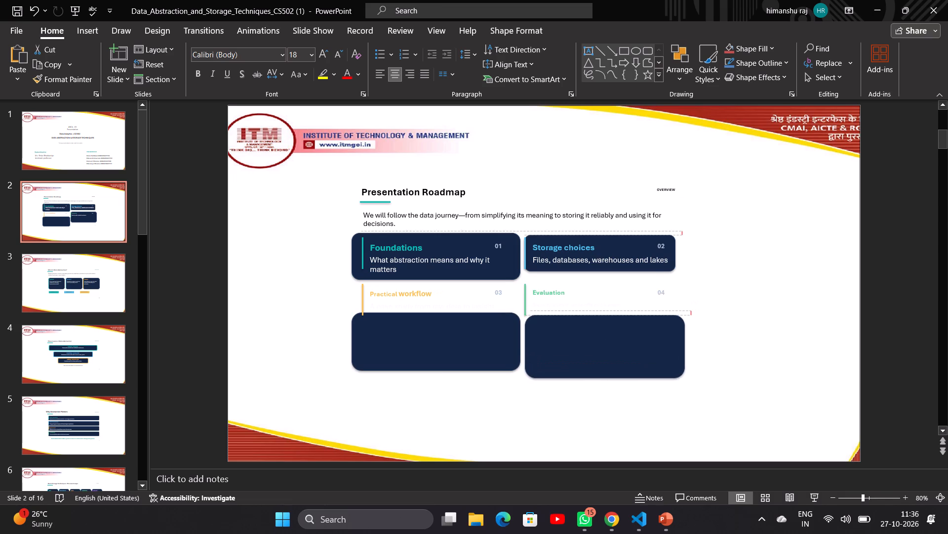
left_click_drag(578, 369, 579, 366)
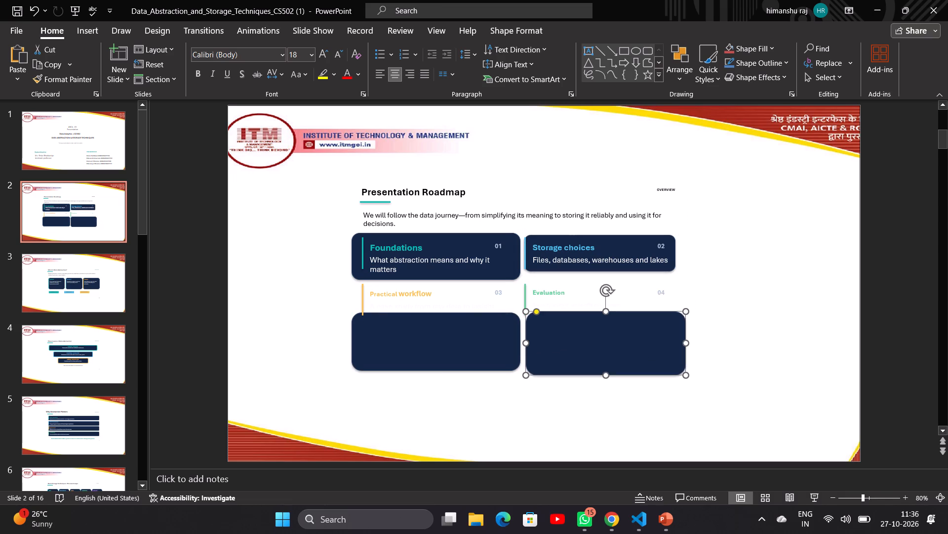
Extend the Storage choices card's background shape downward to nearly match the Foundations card's bottom edge.
left_click(443, 233)
left_click(565, 233, "ctrl")
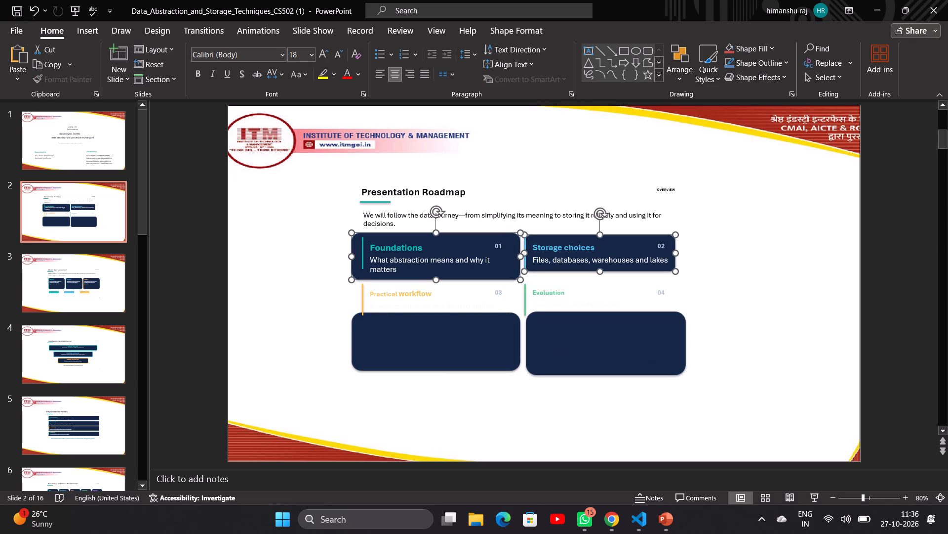
left_click(596, 281)
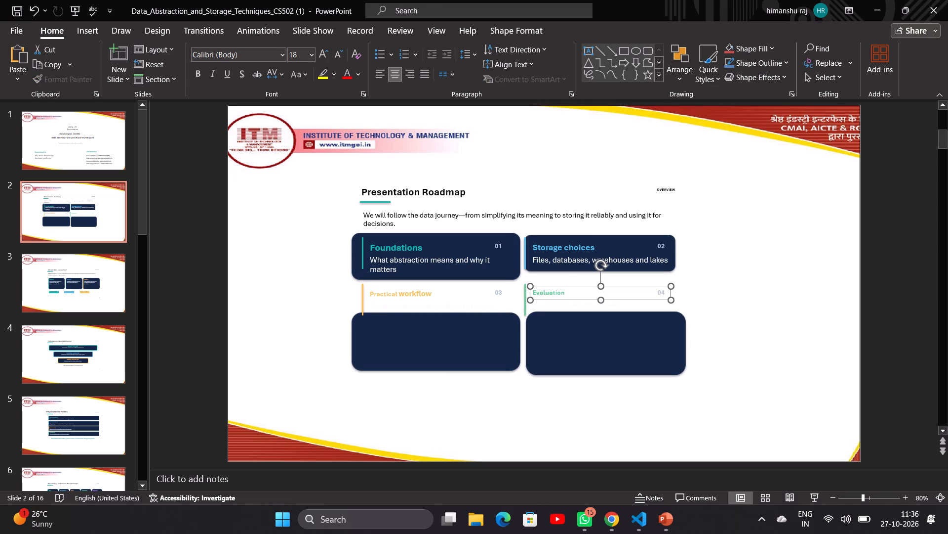
left_click(552, 236)
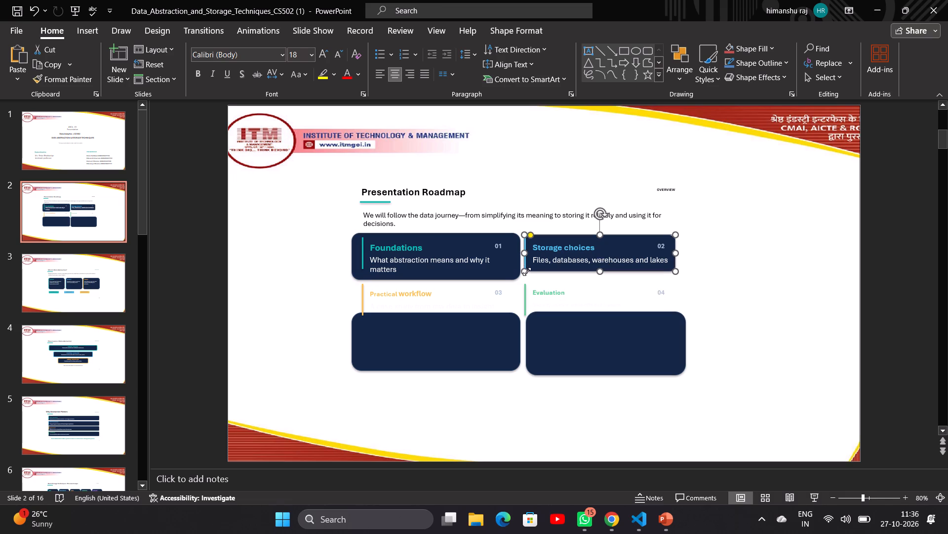
left_click_drag(527, 271, 527, 277)
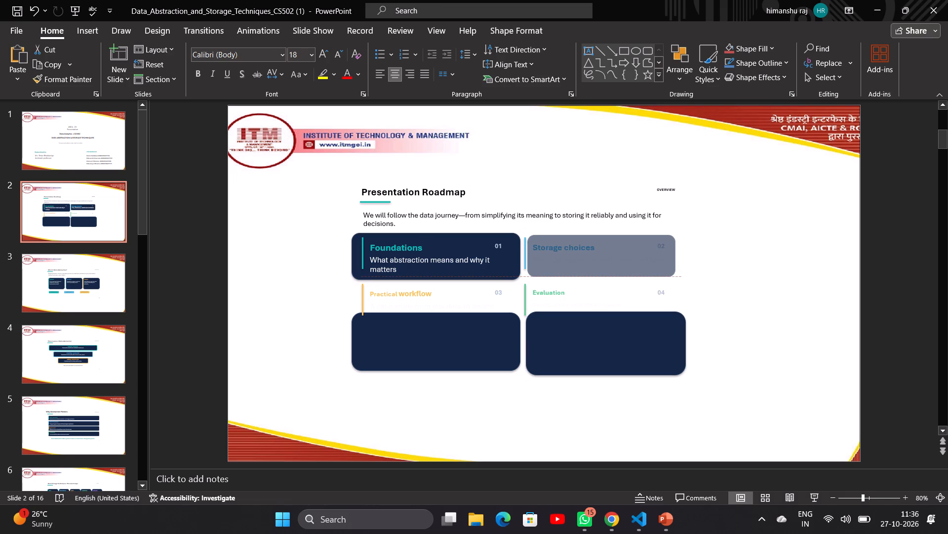
left_click_drag(527, 277, 526, 278)
Move the description "A case study from raw data to insight" down onto the relocated Practical workflow background.
left_click(389, 295)
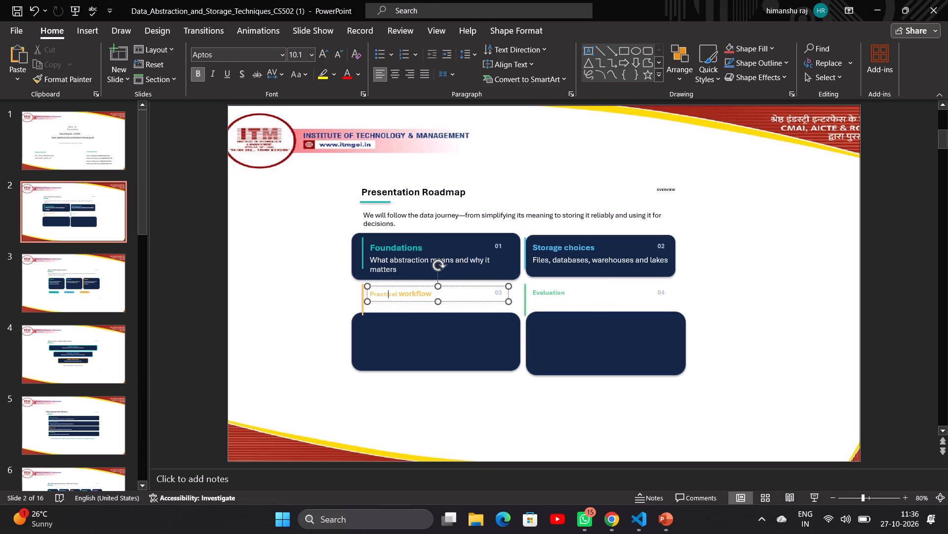
left_click(379, 309, "ctrl")
left_click(364, 293, "ctrl")
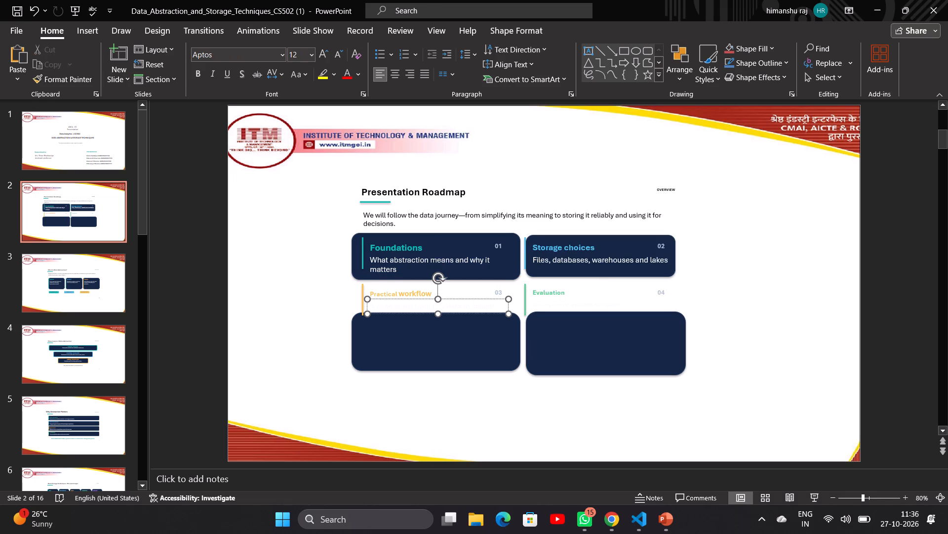
left_click(359, 293, "ctrl")
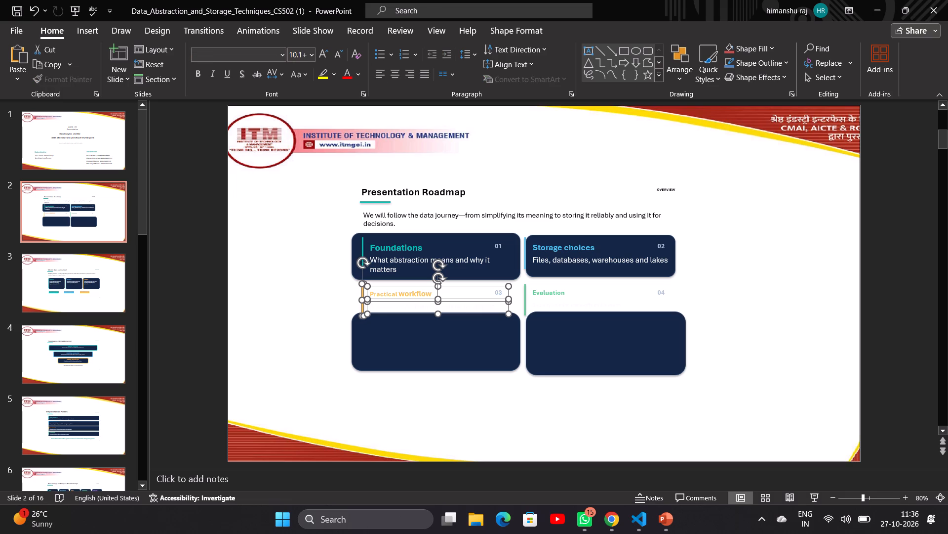
left_click_drag(402, 292, 401, 296)
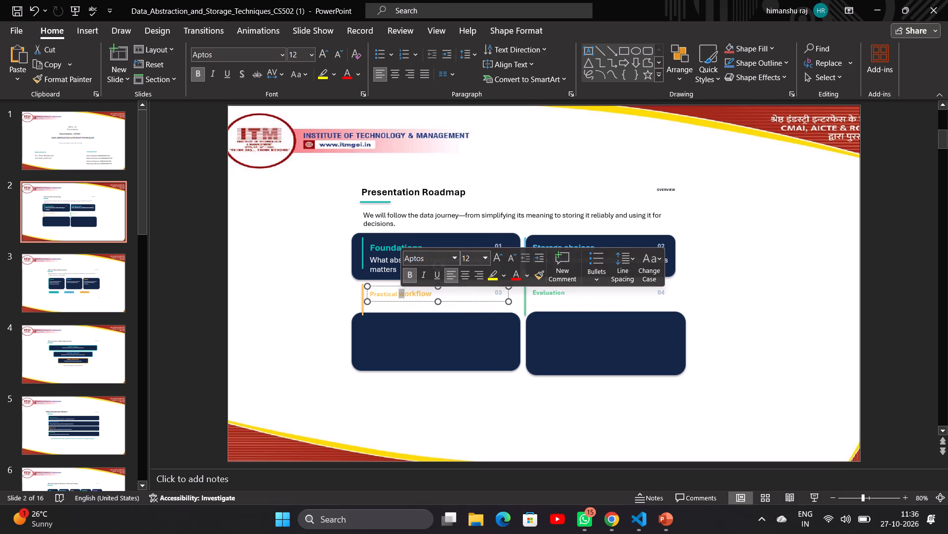
left_click_drag(464, 299, 459, 329)
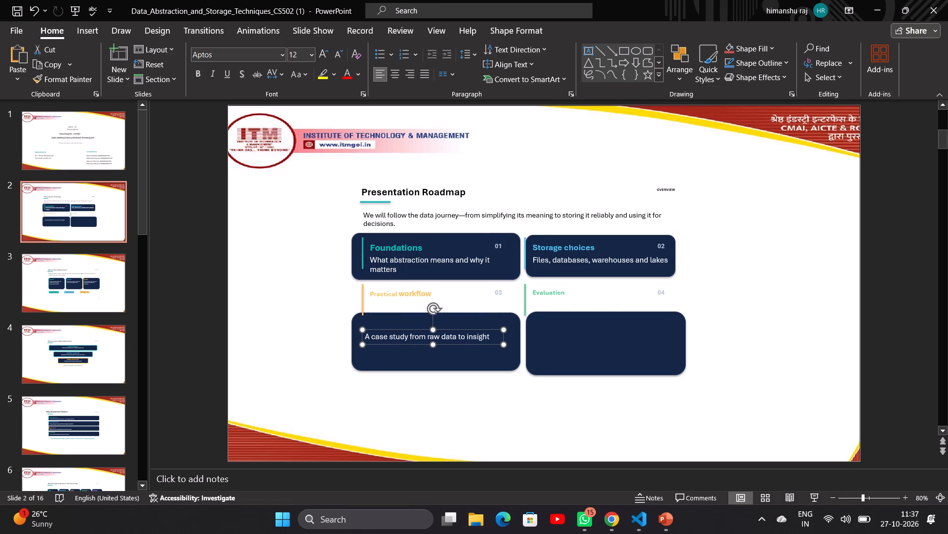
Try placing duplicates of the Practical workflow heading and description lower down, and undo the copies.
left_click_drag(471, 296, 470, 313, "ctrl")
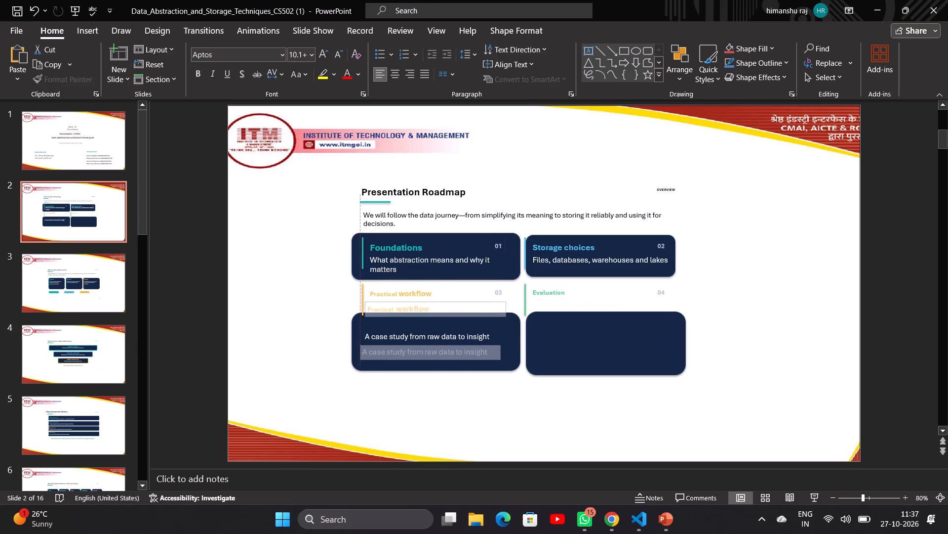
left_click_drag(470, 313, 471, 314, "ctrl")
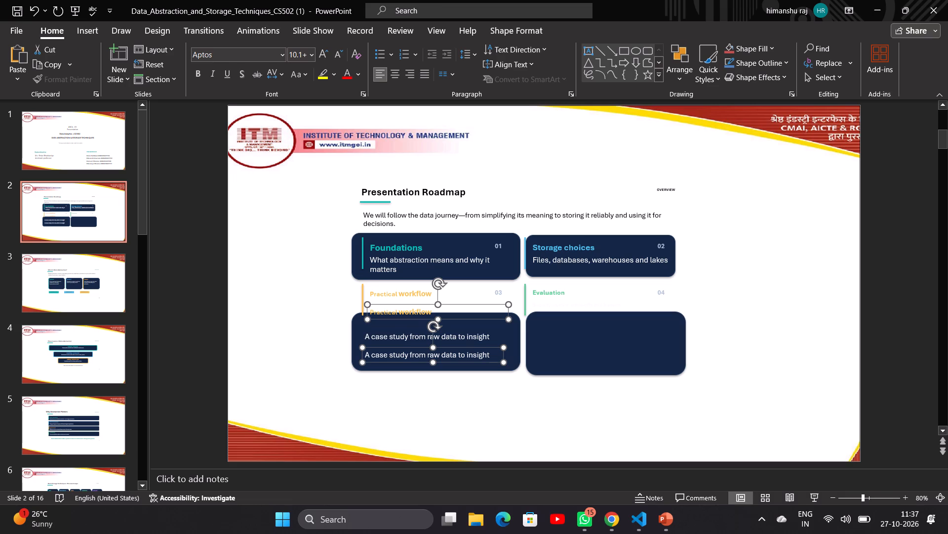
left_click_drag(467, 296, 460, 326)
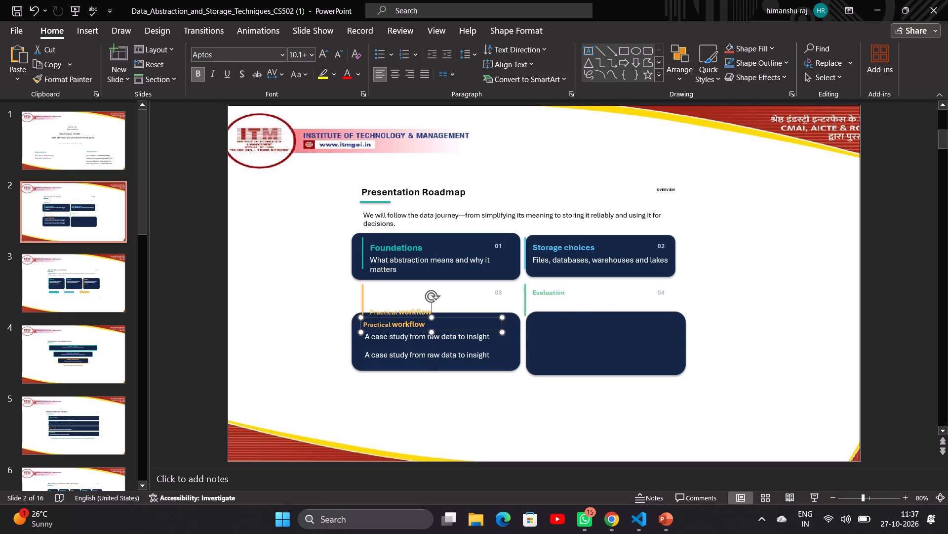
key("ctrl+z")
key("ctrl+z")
Move the Practical workflow heading onto its relocated background and position the description line just beneath it.
left_click_drag(461, 293, 460, 323)
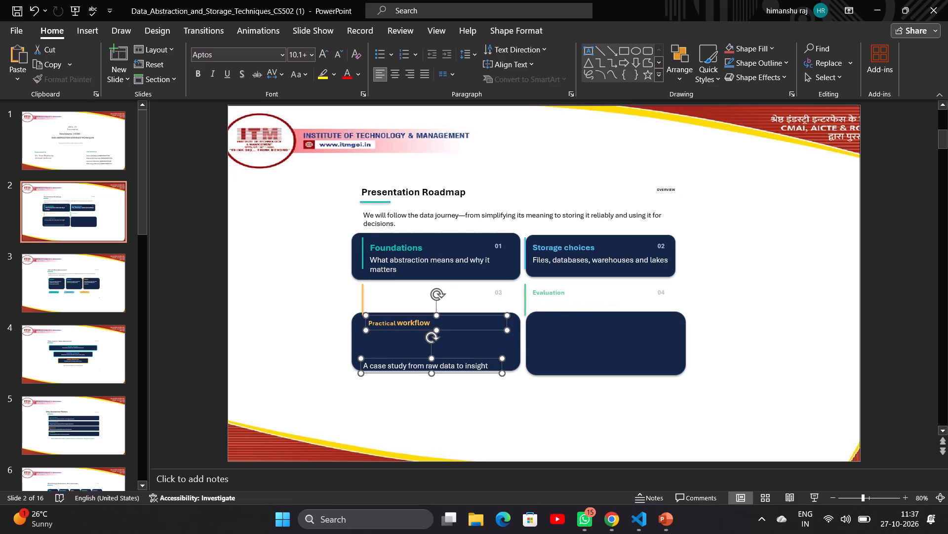
left_click(414, 360)
left_click(411, 338)
left_click(404, 368)
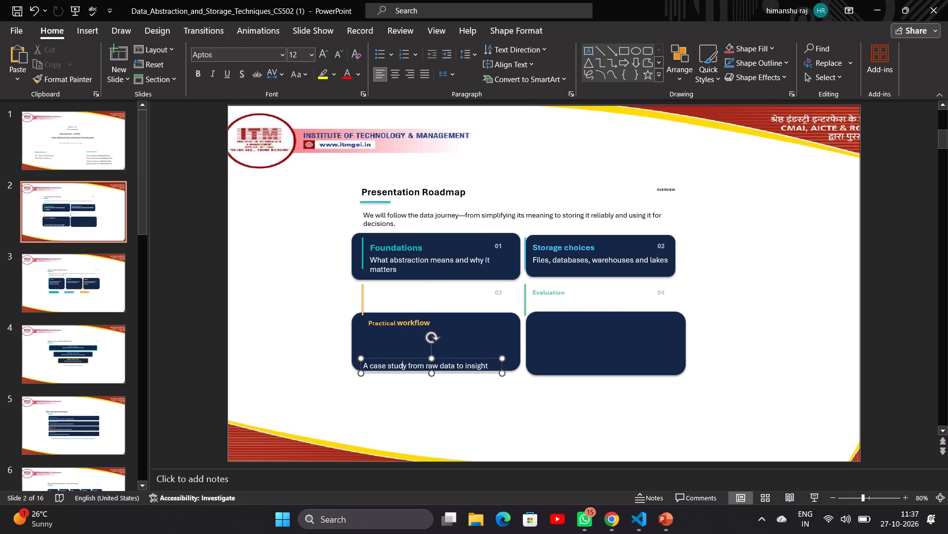
left_click_drag(415, 359, 418, 345)
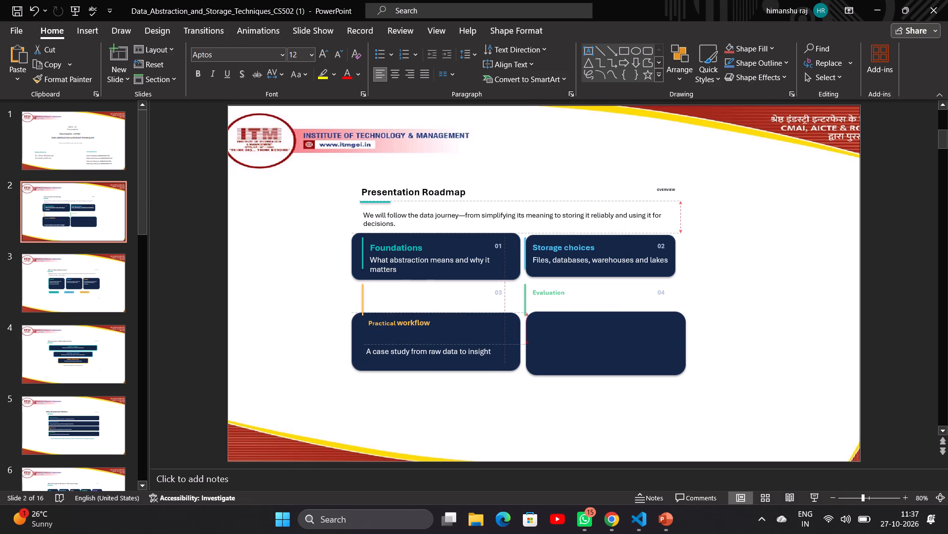
left_click_drag(418, 345, 418, 346)
left_click(405, 325)
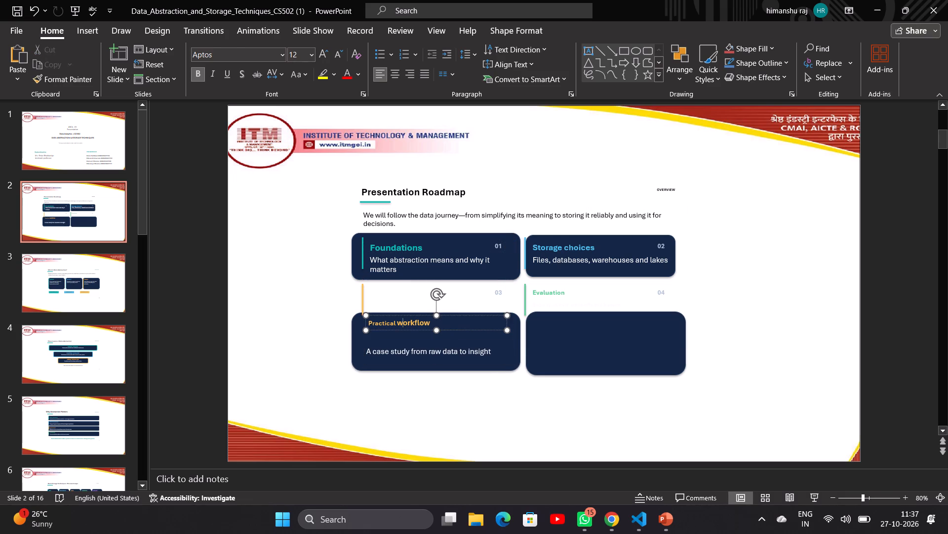
left_click_drag(413, 329, 411, 340)
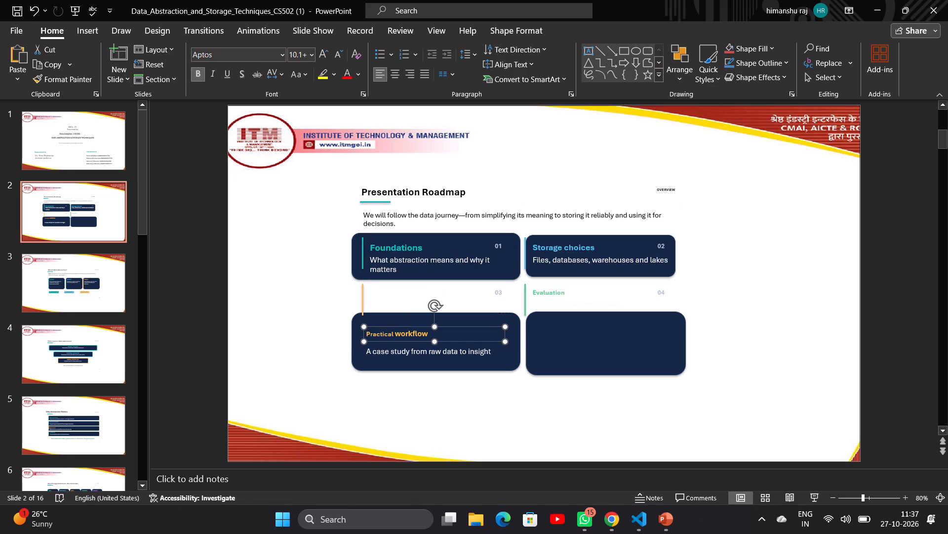
Increase the font size of the Practical workflow heading so that both words are 14 pt.
left_click(388, 332)
key("ctrl+a")
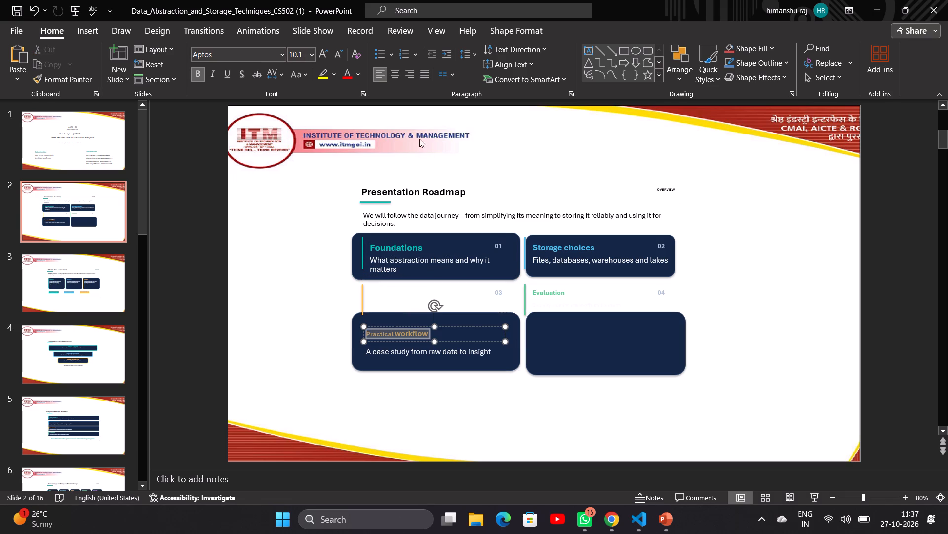
left_click(325, 58)
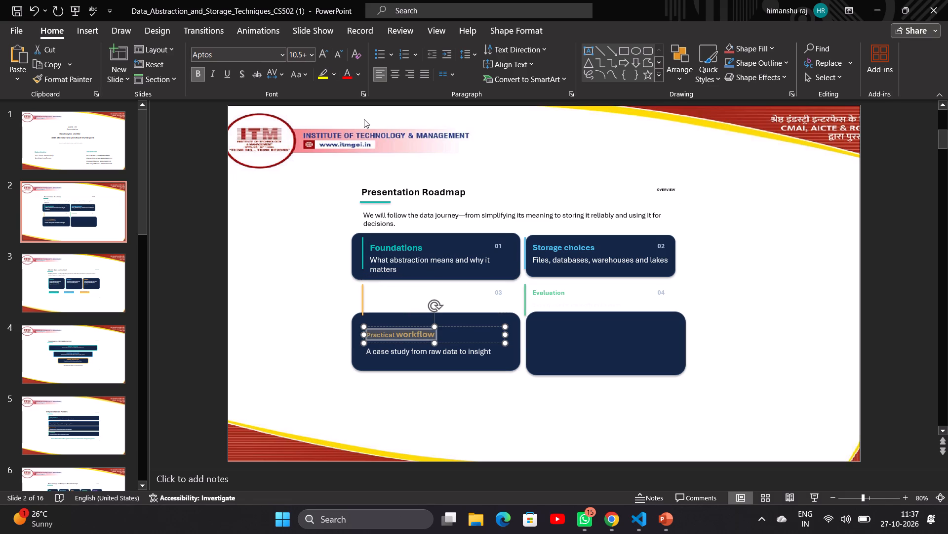
left_click(397, 331)
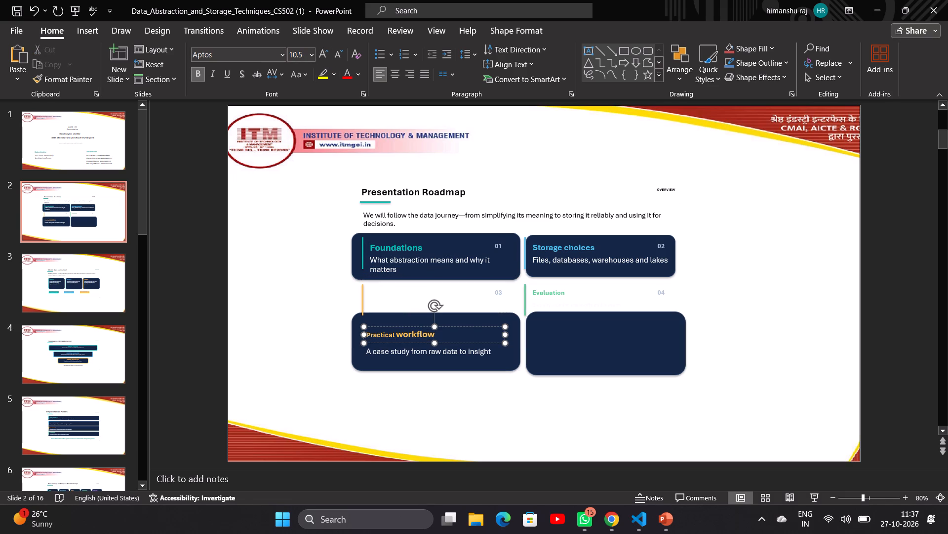
key("shift+Left")
key("shift+Left")
key("shift+Left")
key("shift+Left")
key("shift+Left")
key("shift+Left")
key("shift+Left")
key("shift+Left")
key("shift+Left")
key("shift+Left")
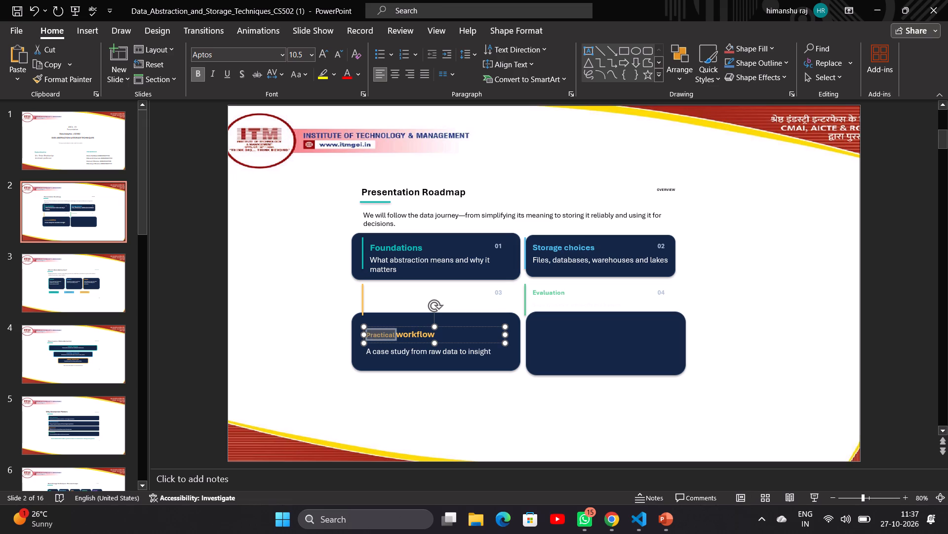
triple_click(324, 52)
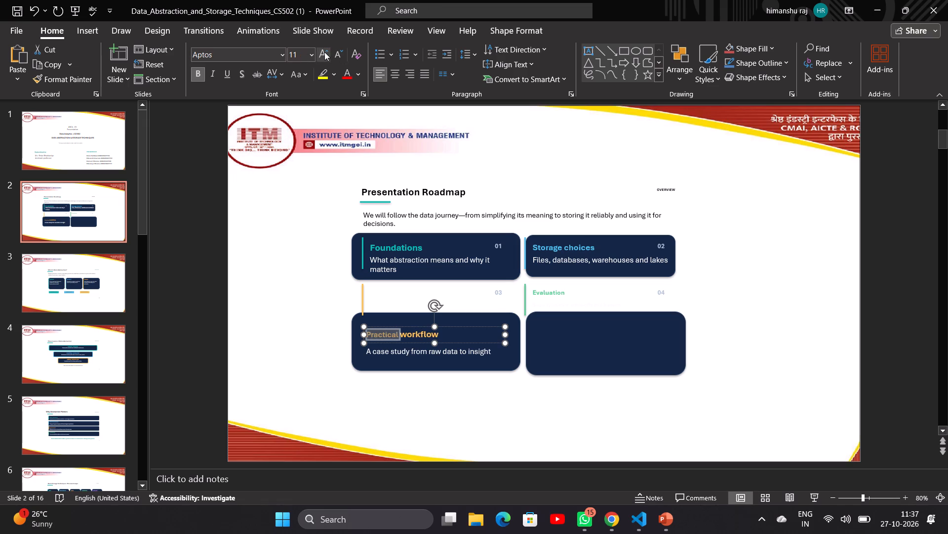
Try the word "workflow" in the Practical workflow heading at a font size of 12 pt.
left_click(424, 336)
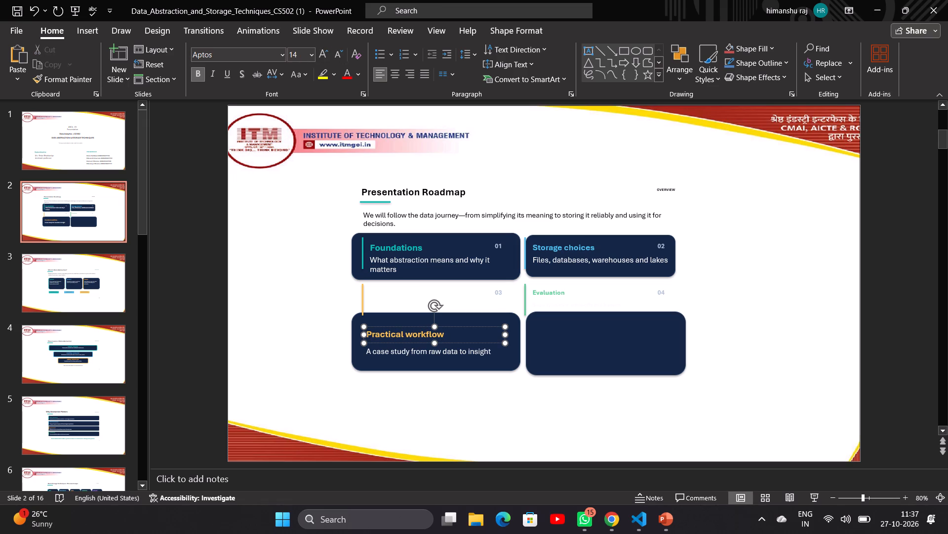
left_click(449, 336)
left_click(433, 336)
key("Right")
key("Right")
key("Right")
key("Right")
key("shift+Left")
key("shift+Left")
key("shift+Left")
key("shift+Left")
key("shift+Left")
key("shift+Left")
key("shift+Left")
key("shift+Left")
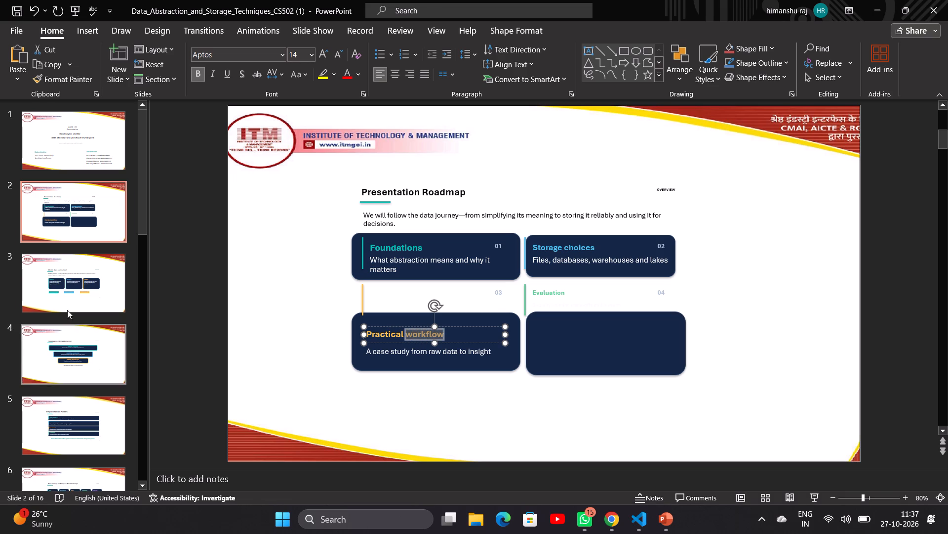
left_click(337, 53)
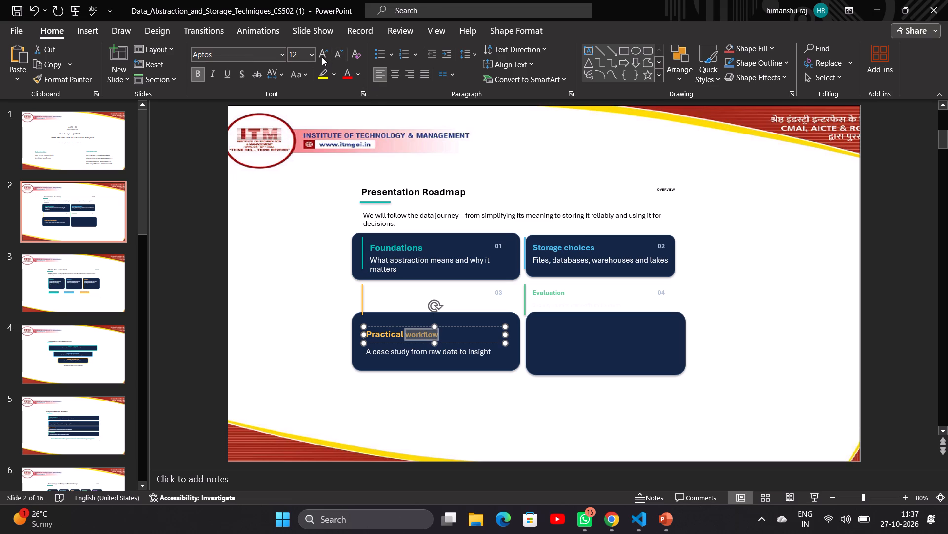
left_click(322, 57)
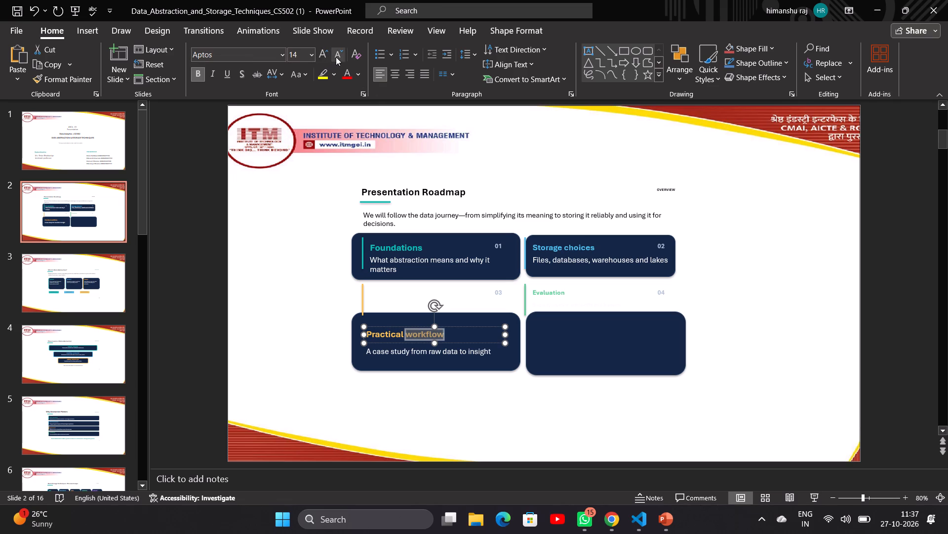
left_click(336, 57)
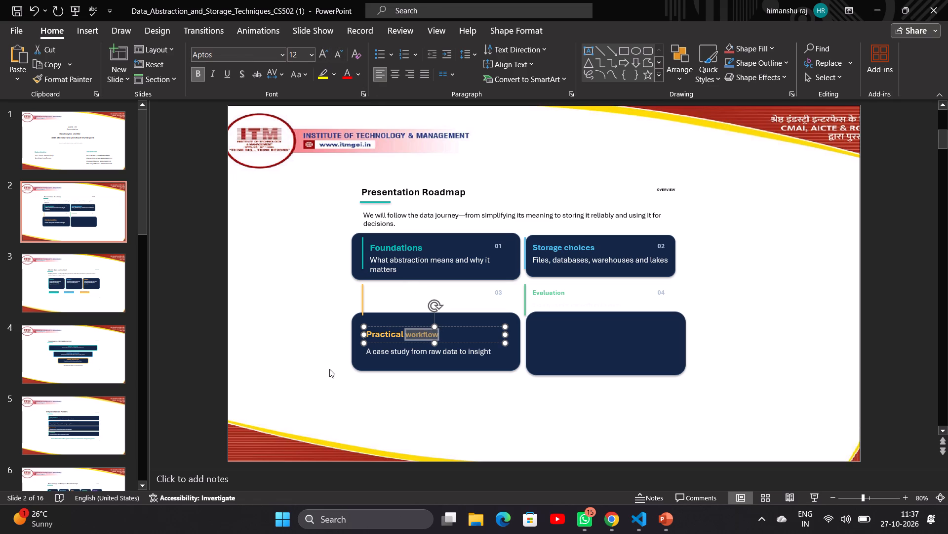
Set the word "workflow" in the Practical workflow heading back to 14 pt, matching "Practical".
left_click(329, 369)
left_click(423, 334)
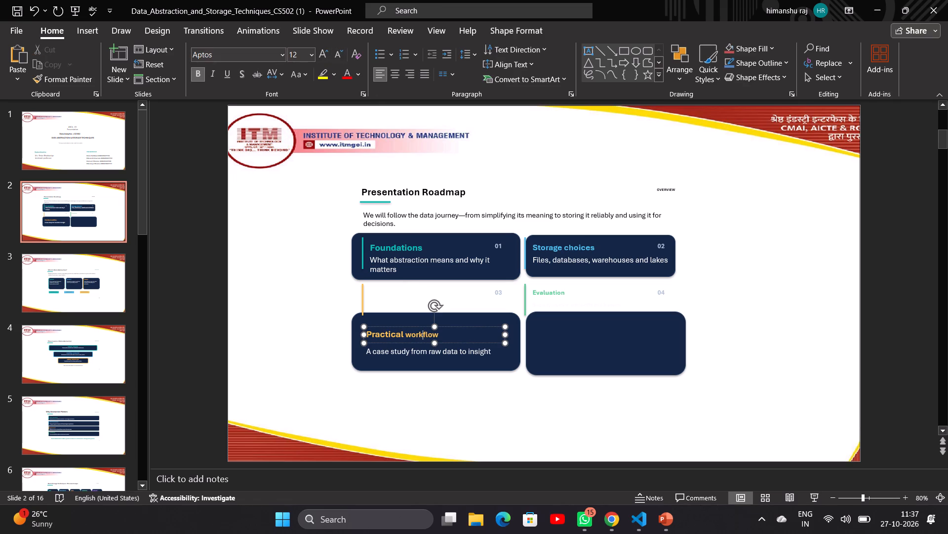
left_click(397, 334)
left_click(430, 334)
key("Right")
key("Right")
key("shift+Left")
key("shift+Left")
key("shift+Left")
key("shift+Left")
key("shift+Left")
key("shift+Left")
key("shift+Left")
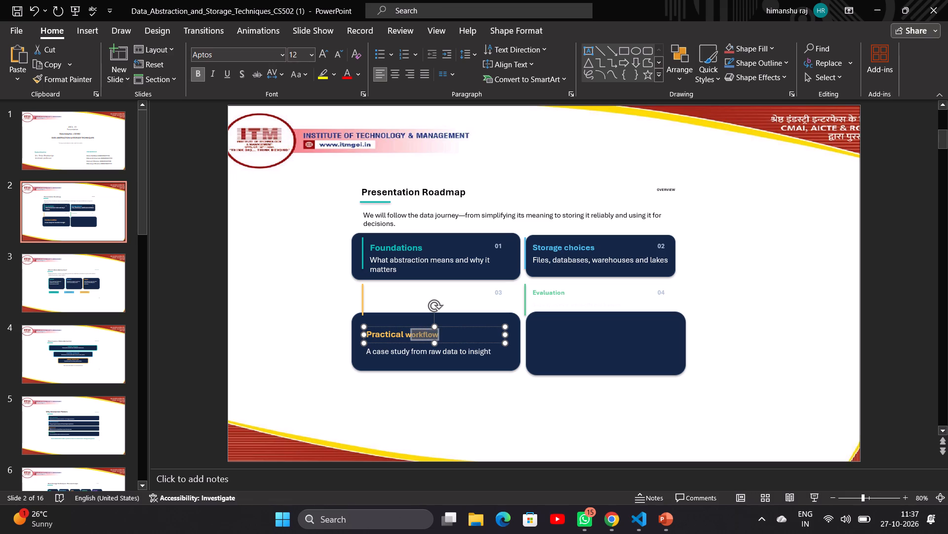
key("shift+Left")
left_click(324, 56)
Move the Evaluation heading, its description and the green accent line together down onto the empty lower card background, keeping their sizes.
left_click(561, 300)
left_click(558, 289)
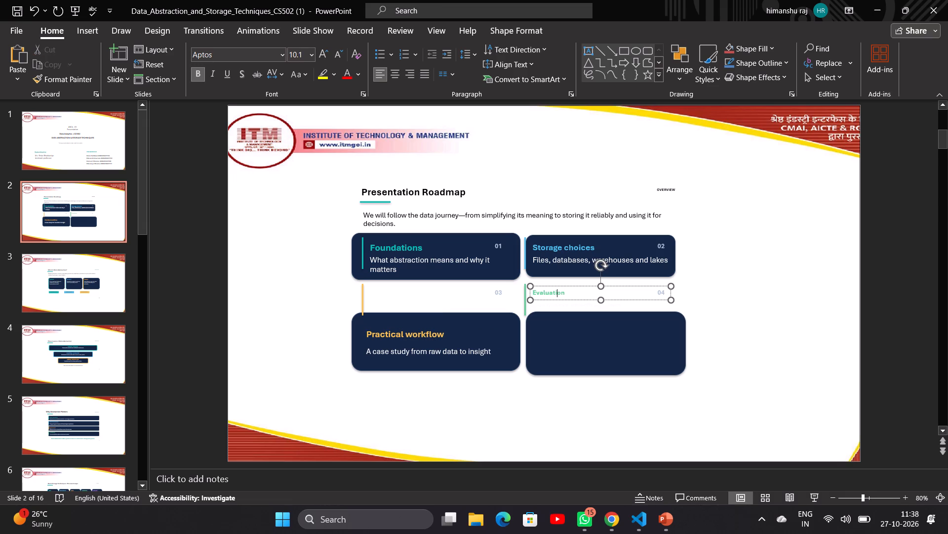
left_click(524, 281)
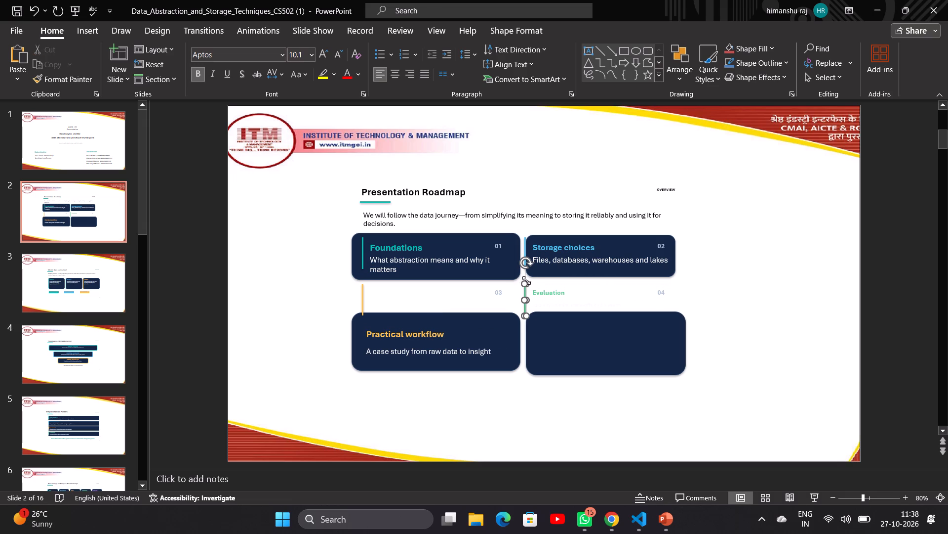
left_click(540, 293, "ctrl")
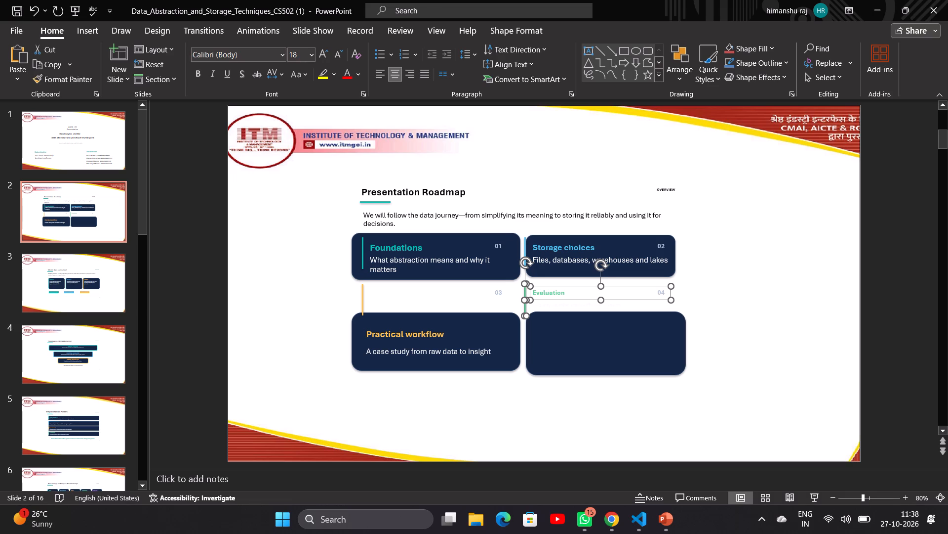
left_click(549, 306, "ctrl")
left_click_drag(568, 312, 567, 339)
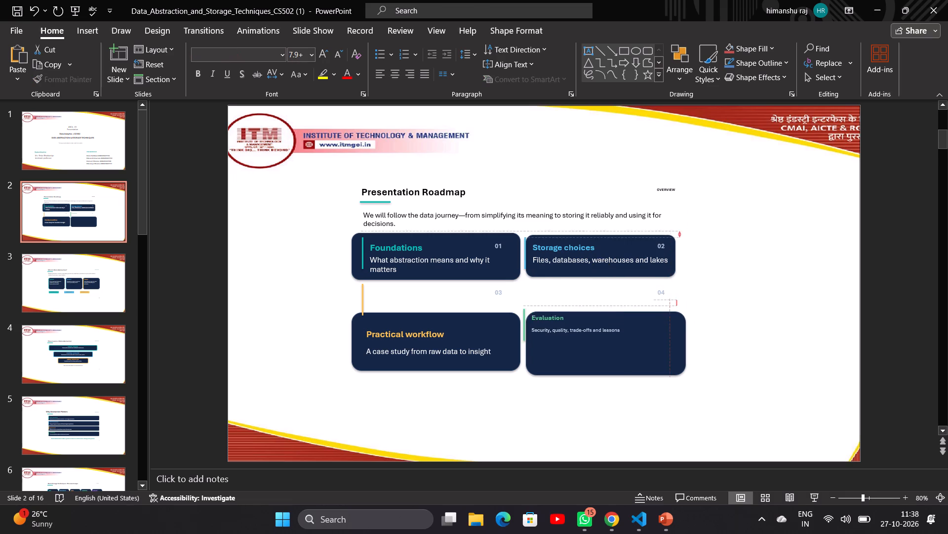
left_click_drag(567, 339, 575, 348)
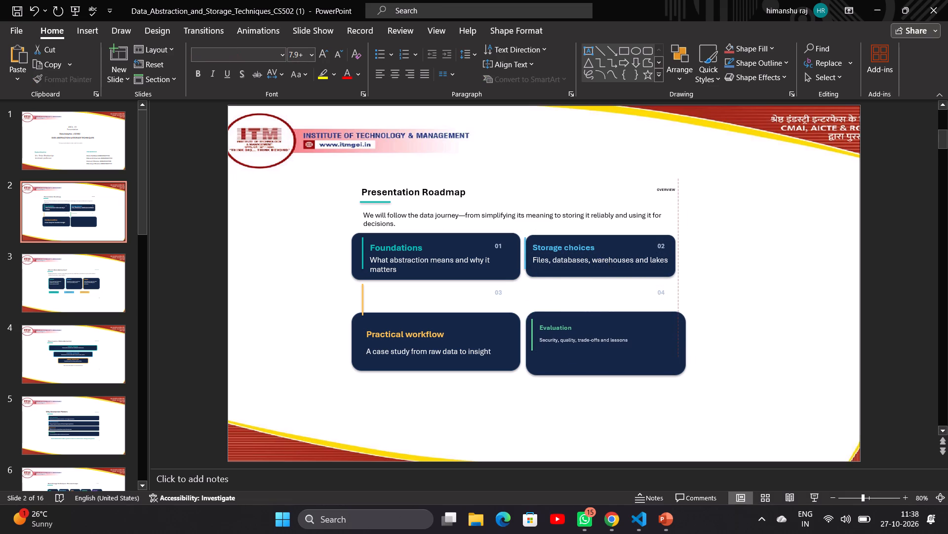
left_click_drag(575, 348, 576, 352)
left_click_drag(679, 351, 682, 356)
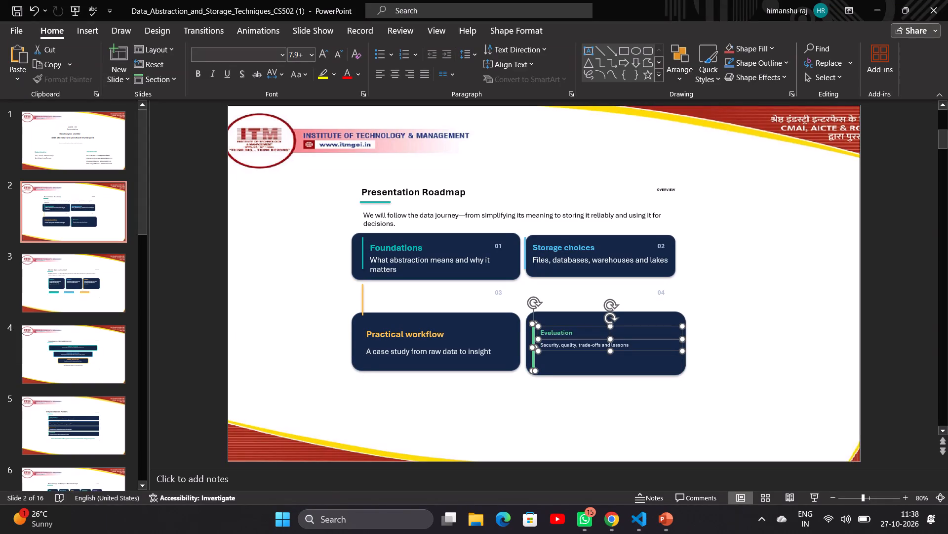
key("ctrl+z")
left_click(594, 398)
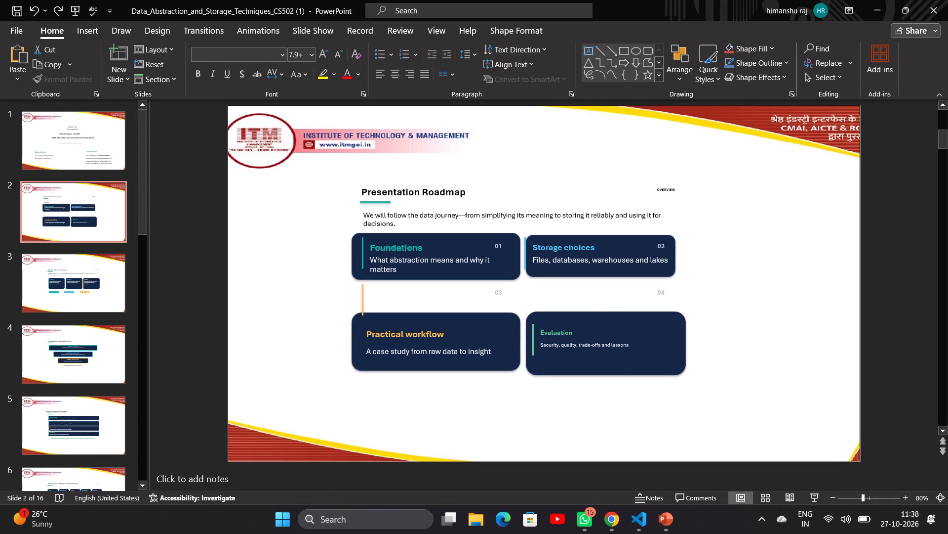
Increase the font size of the Evaluation heading to 14 pt.
left_click(561, 333)
key("ctrl+a")
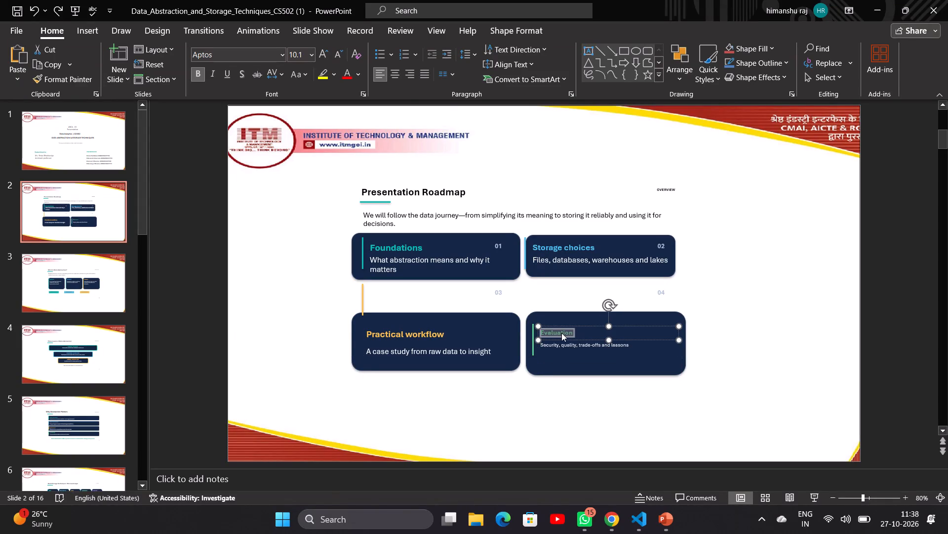
double_click(326, 52)
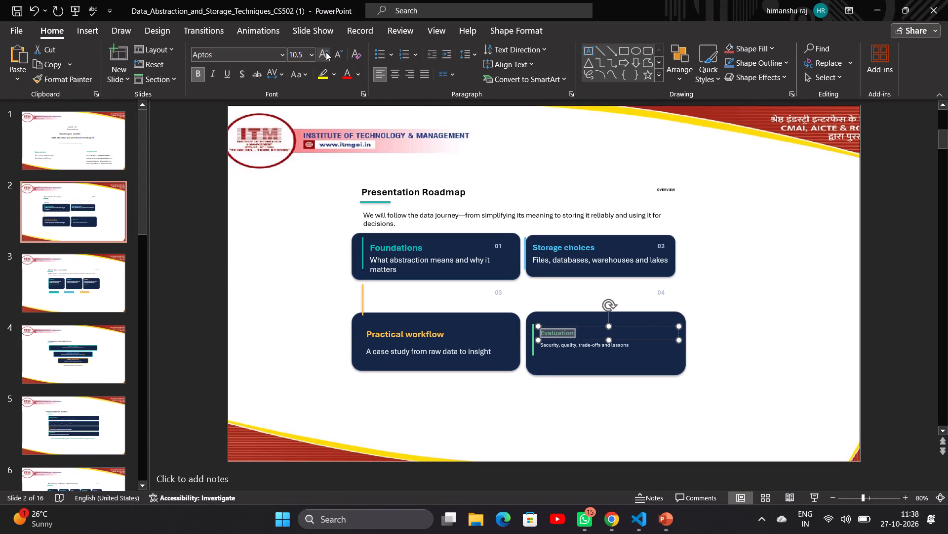
double_click(326, 52)
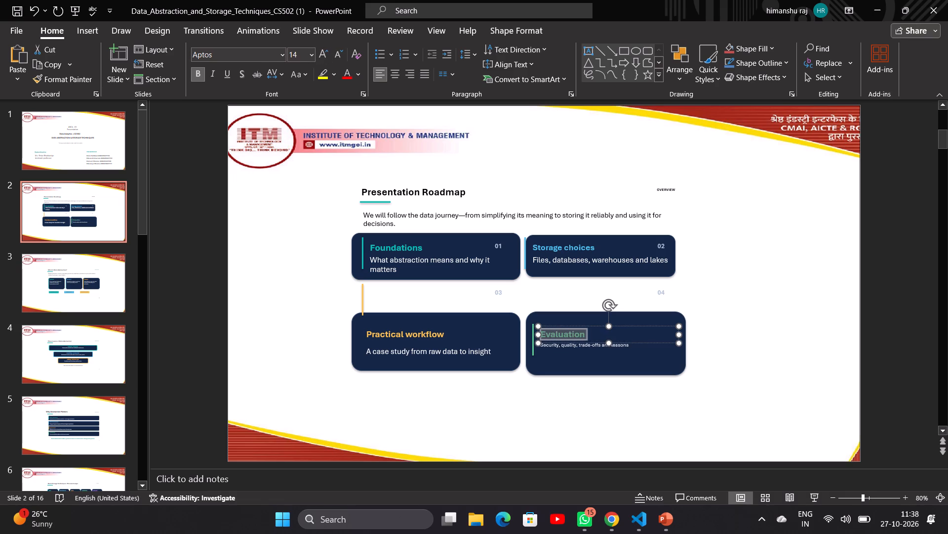
Increase the font size of the description "Security, quality, trade-offs and lessons" to 12 pt.
left_click(588, 344)
left_click(579, 347)
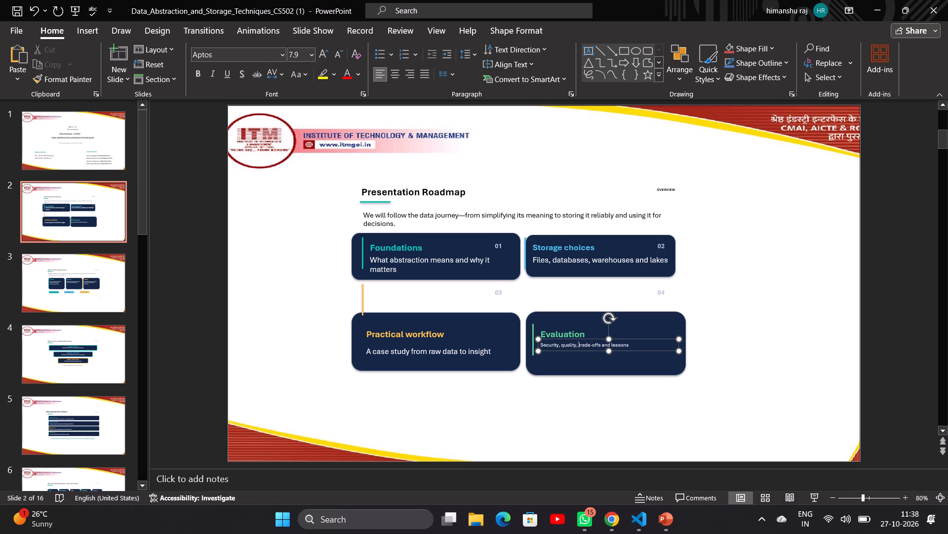
key("ctrl+a")
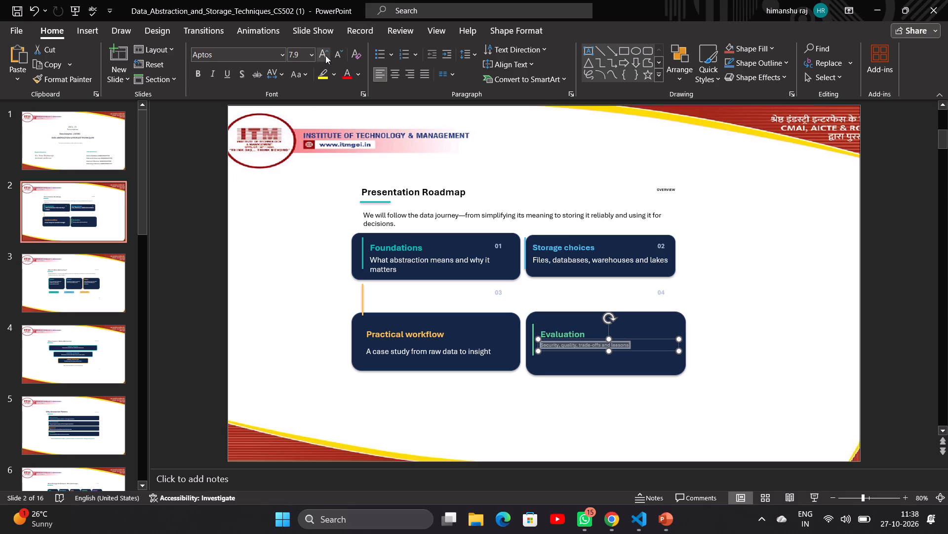
triple_click(325, 55)
left_click(325, 55)
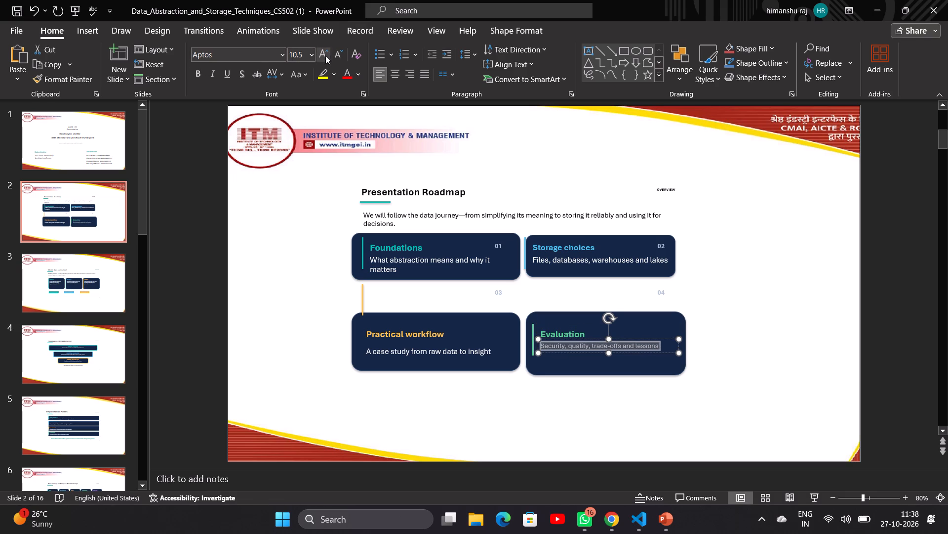
left_click(325, 55)
left_click(325, 55)
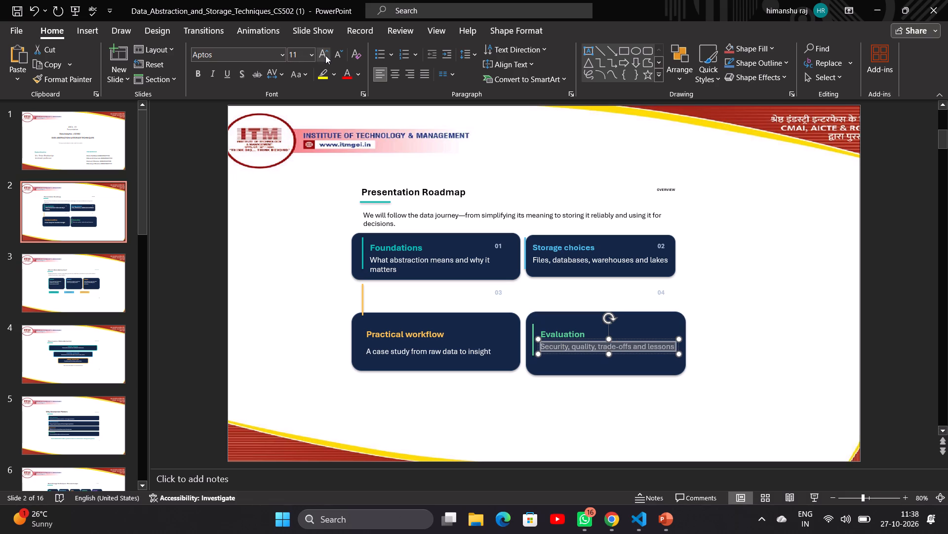
left_click(561, 413)
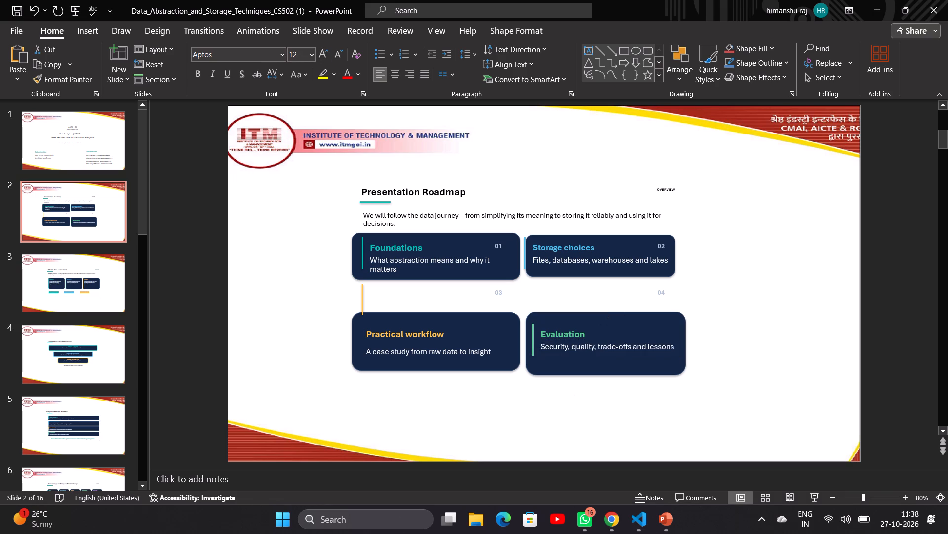
Move the Evaluation description slightly down, level with the Practical workflow description.
left_click(593, 346)
left_click_drag(582, 353, 582, 354)
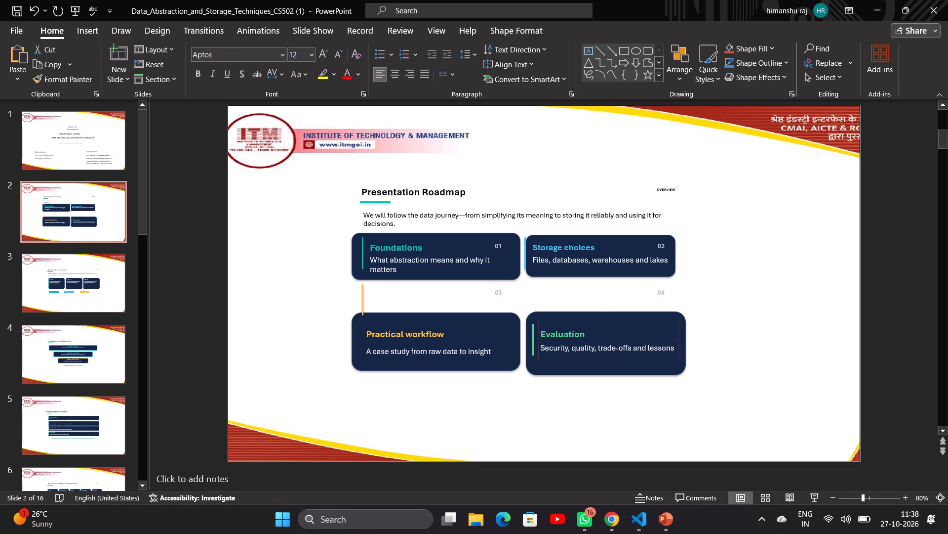
left_click_drag(582, 354, 583, 358)
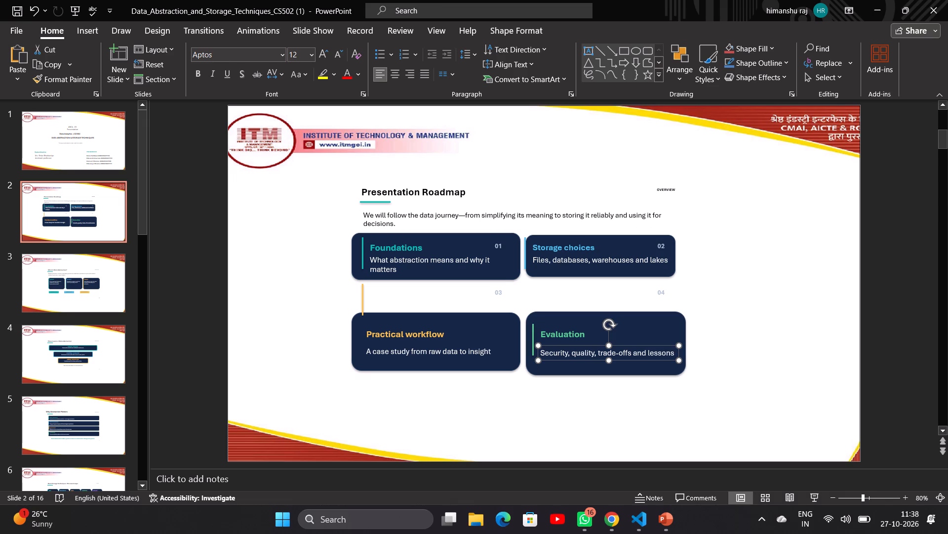
left_click(573, 347)
Extend the Practical workflow background downward so its bottom edge lines up with the Evaluation background.
left_click(358, 352)
left_click(352, 372)
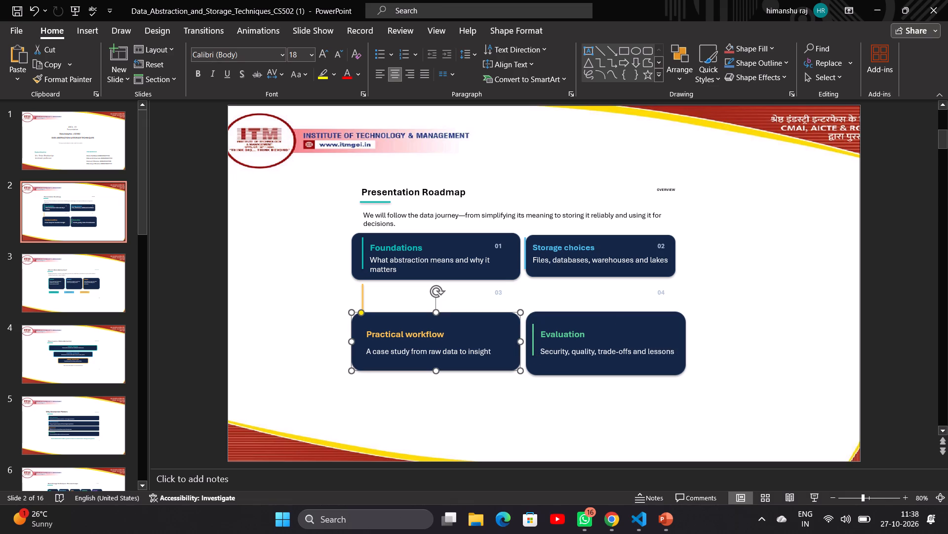
Move the orange accent line down onto the Practical workflow card, just beside its heading and description.
left_click(364, 298)
left_click_drag(362, 310, 360, 330)
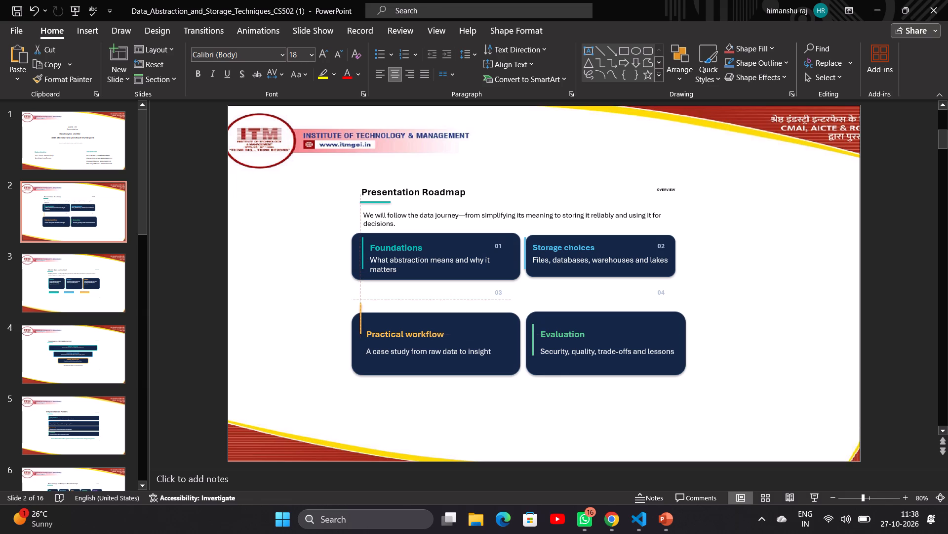
left_click_drag(360, 330, 359, 356)
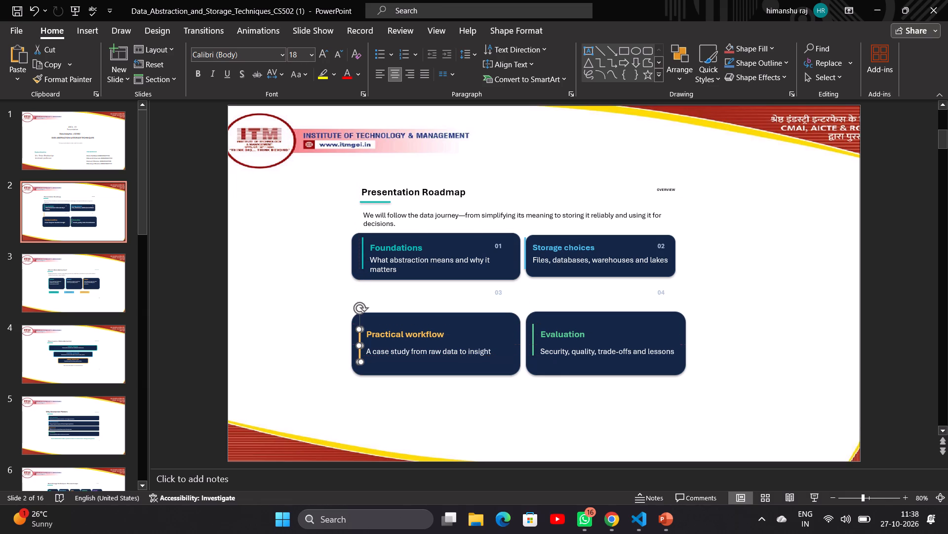
left_click(320, 344)
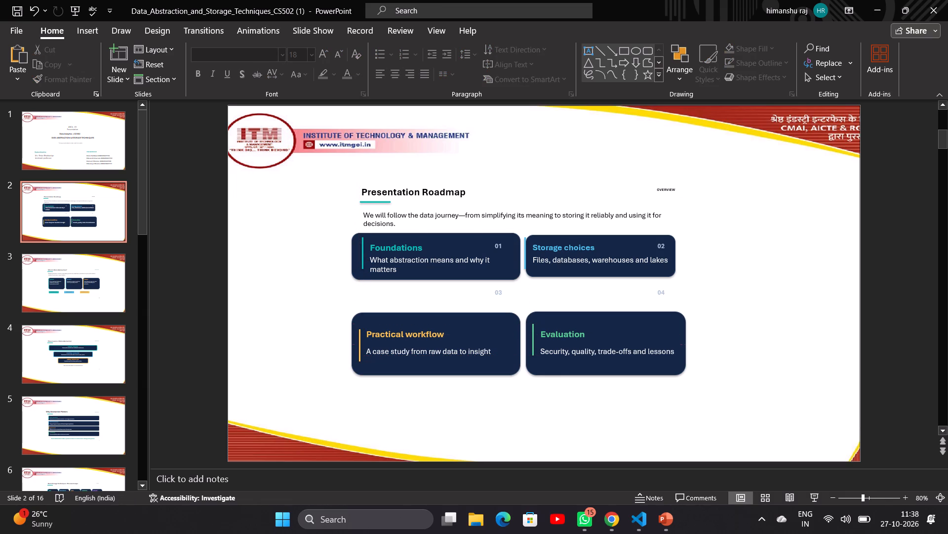
Extend the Foundations card background downward, making it about as tall as the Practical workflow background.
left_click(355, 250)
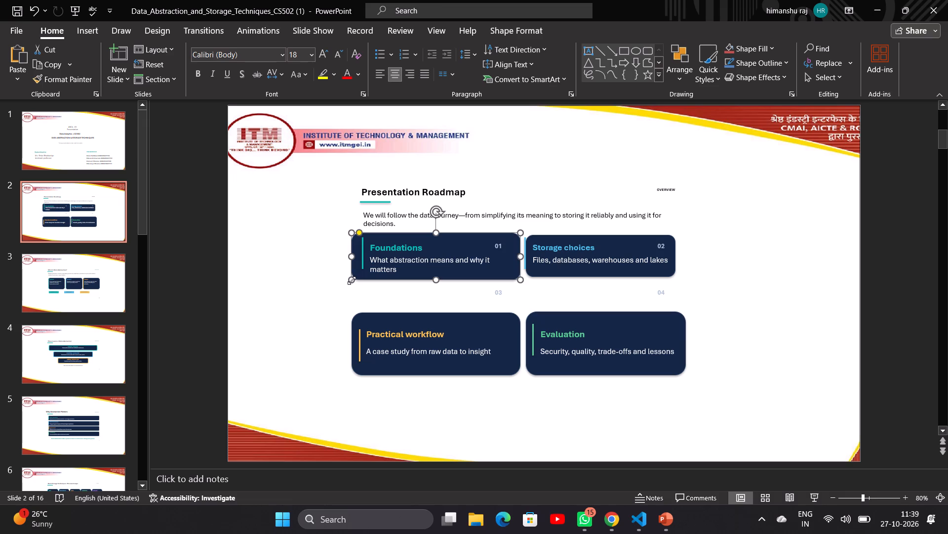
left_click_drag(352, 280, 350, 298)
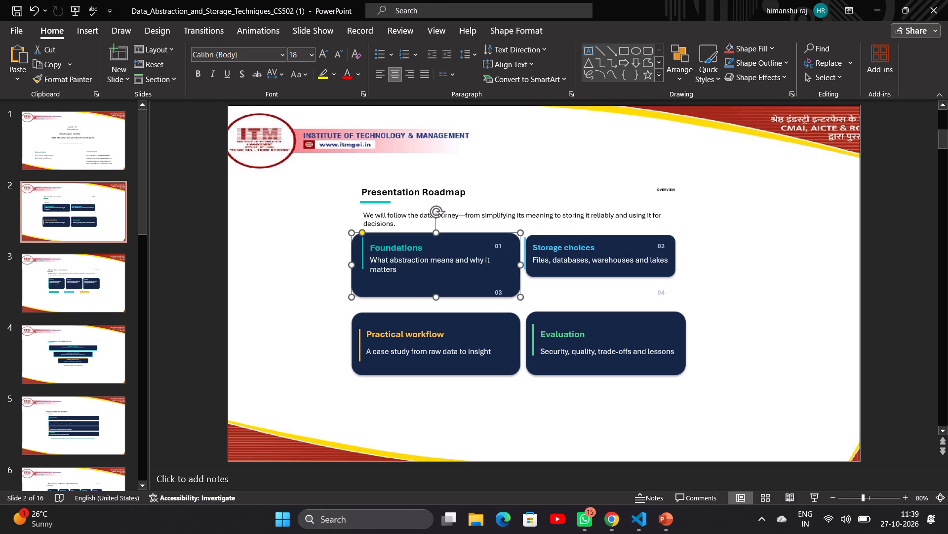
Extend the Storage choices card background downward so its bottom edge lines up with the Foundations background.
left_click(647, 240)
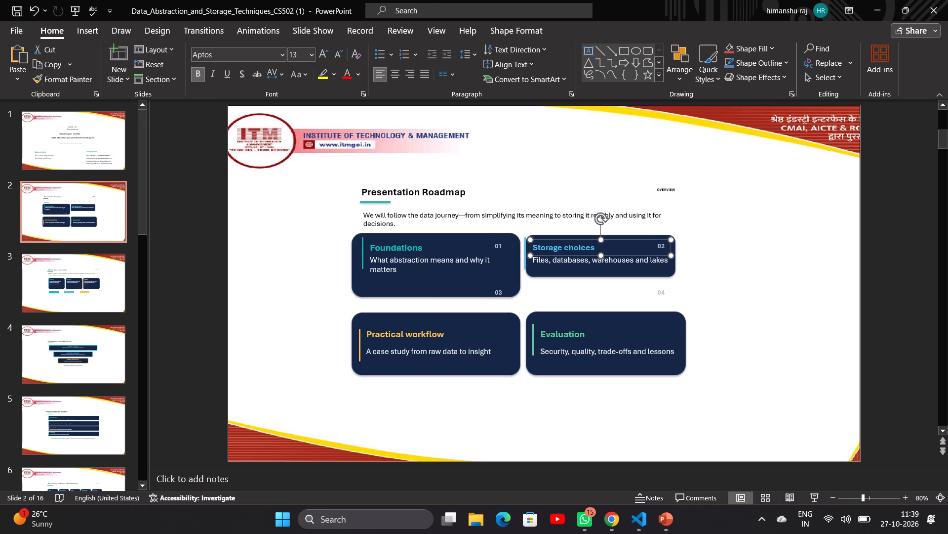
left_click(672, 270)
left_click_drag(676, 281, 675, 293)
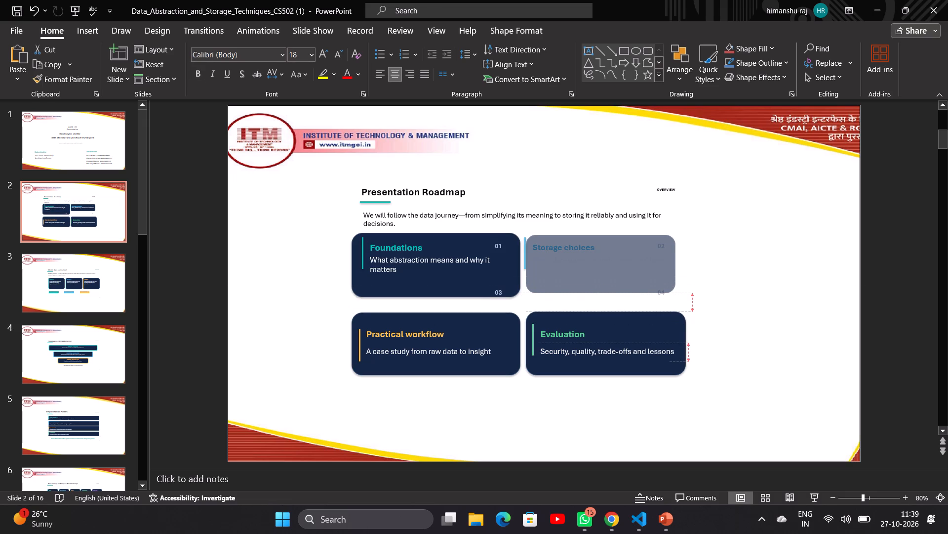
left_click_drag(675, 293, 675, 297)
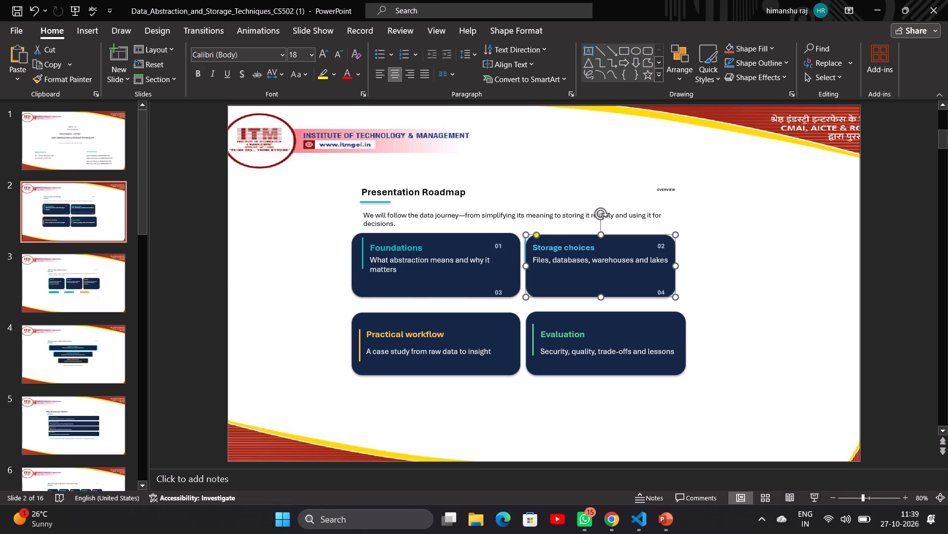
Move the blue accent line down and inward onto the Storage choices card, just beside its text.
left_click(524, 250)
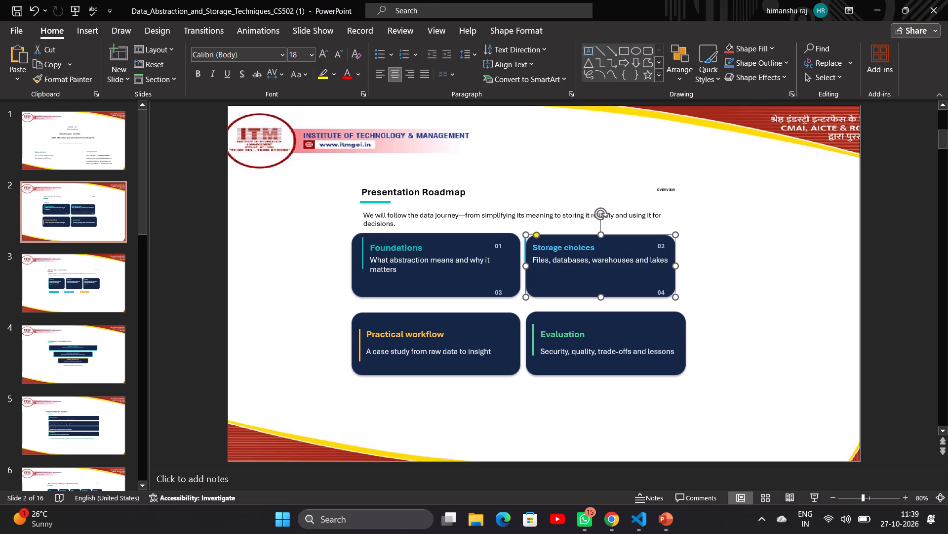
left_click(521, 243)
left_click_drag(526, 243, 528, 248)
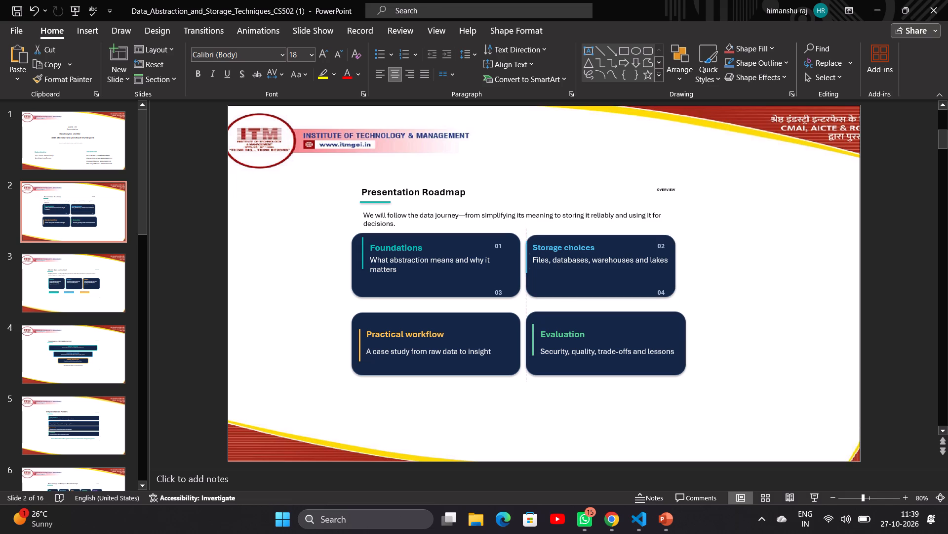
left_click_drag(528, 248, 533, 258)
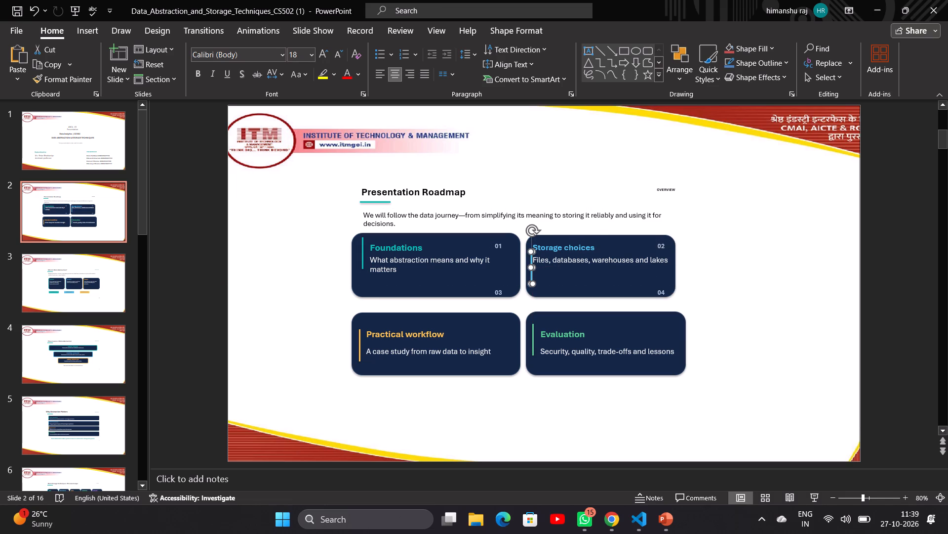
Lower the Storage choices description and heading within the card, spacing them apart beside the blue accent line.
left_click(572, 249)
left_click(584, 263)
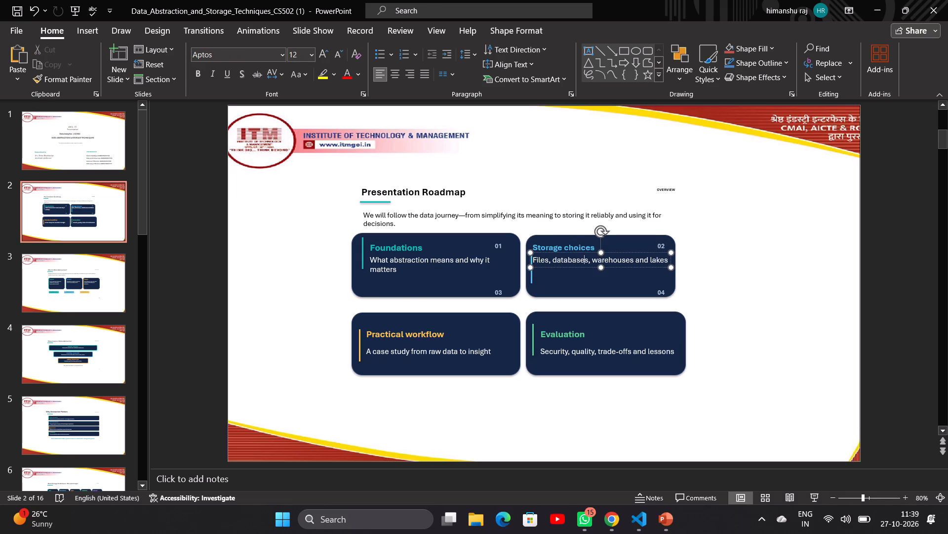
left_click(618, 269)
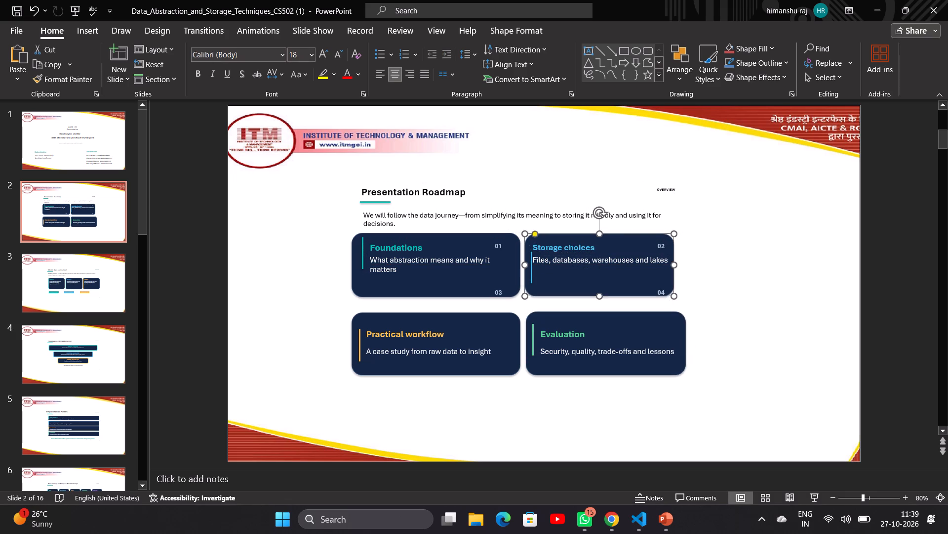
left_click(633, 256)
left_click_drag(633, 265, 633, 267)
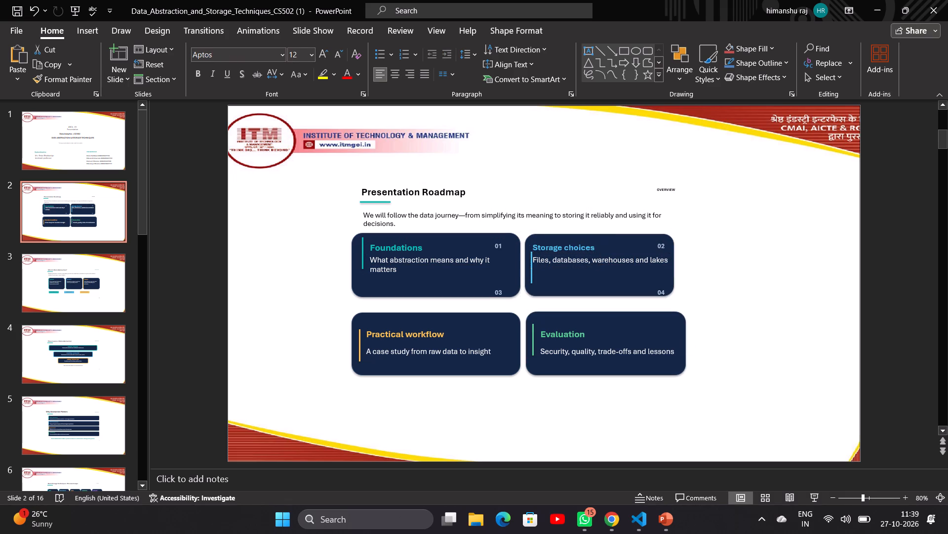
left_click_drag(633, 267, 635, 282)
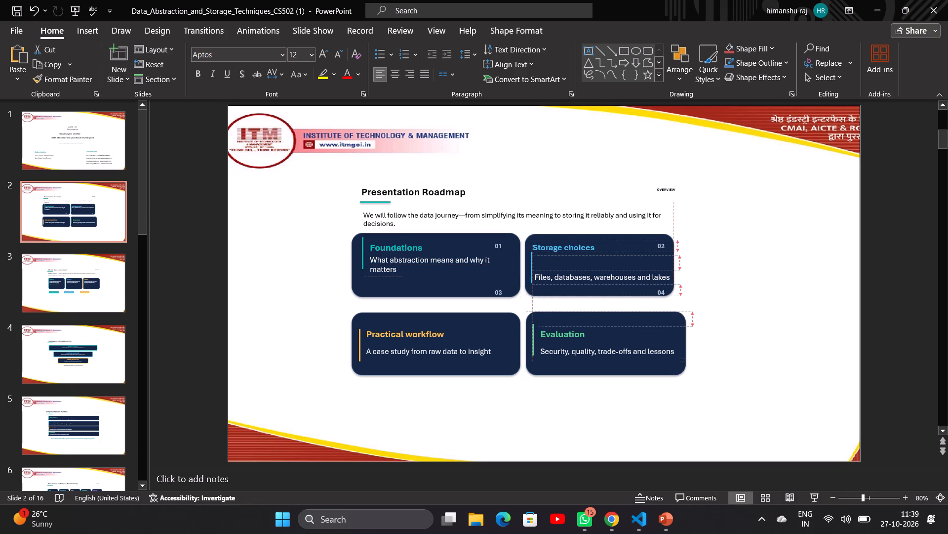
left_click_drag(635, 282, 634, 281)
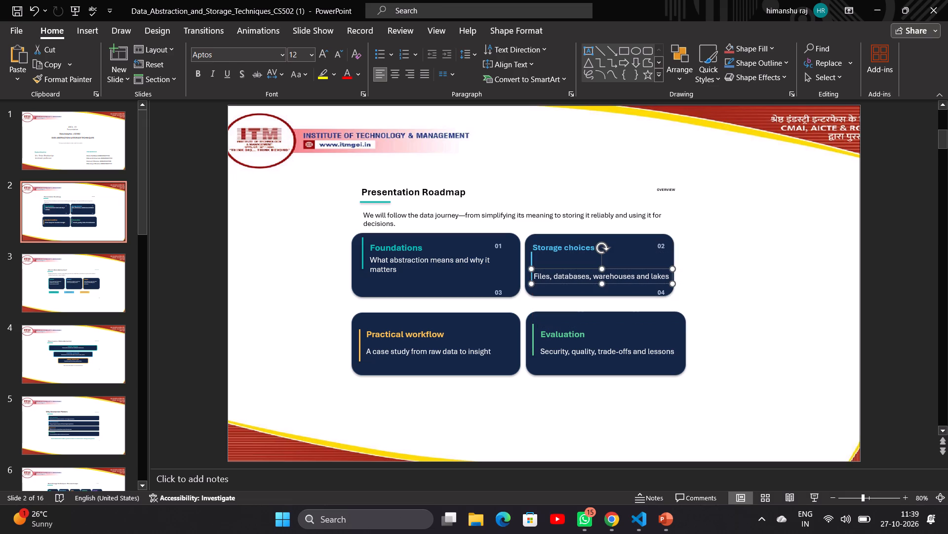
left_click(564, 241)
left_click_drag(583, 255, 585, 265)
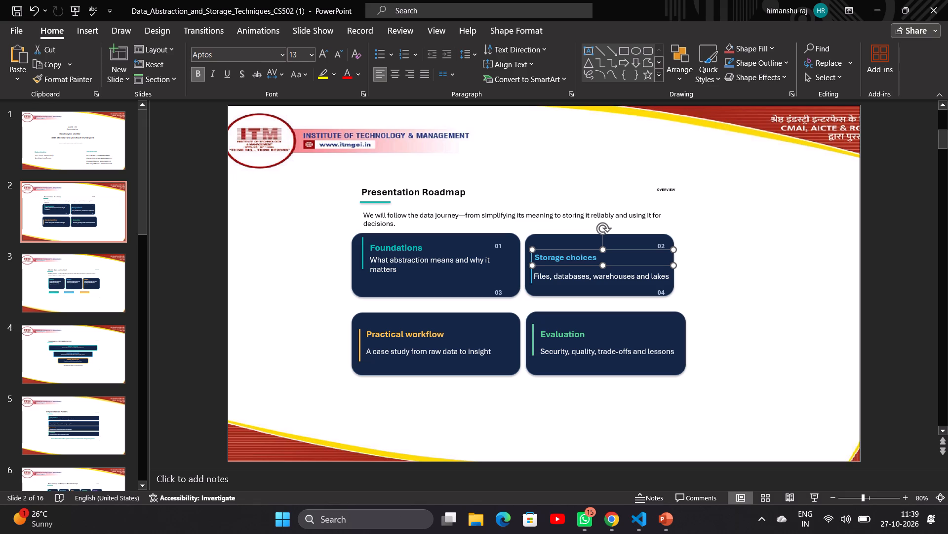
Shift the Foundations description, teal accent line and heading slightly down to centre them vertically on their card.
left_click(397, 263)
left_click_drag(410, 277, 410, 282)
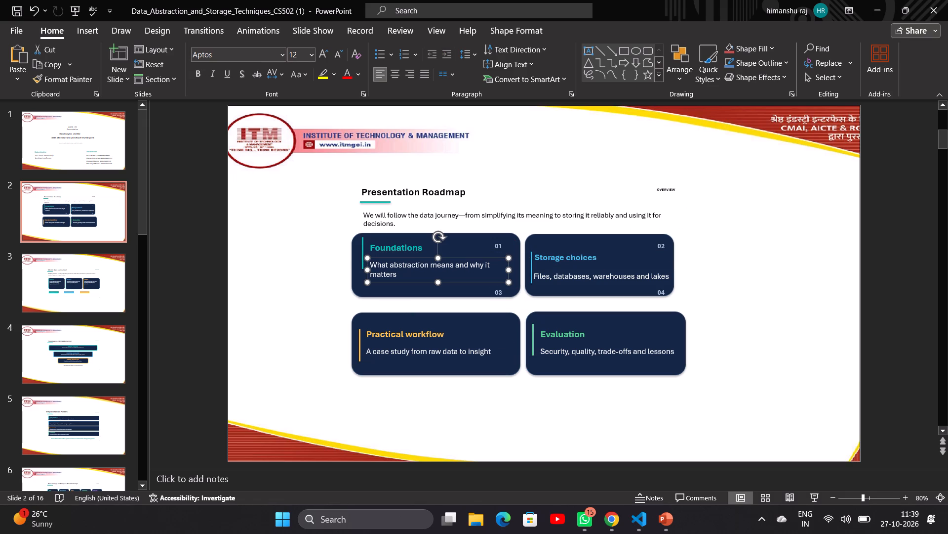
left_click_drag(362, 247, 362, 260)
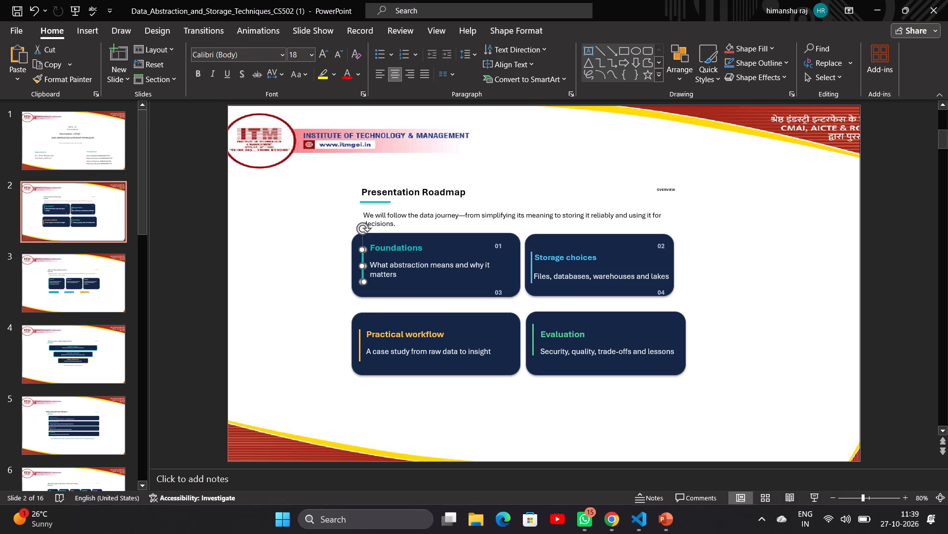
left_click(400, 247)
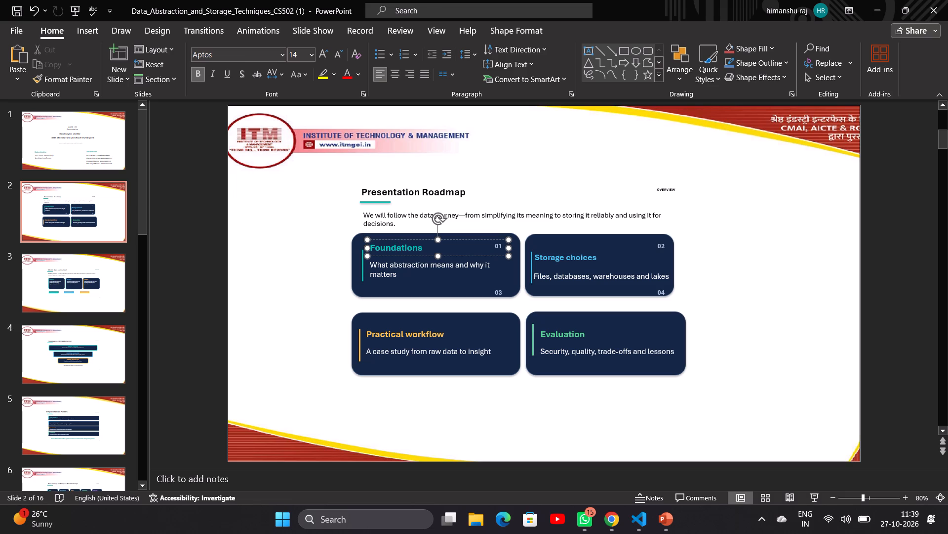
left_click_drag(405, 254, 405, 259)
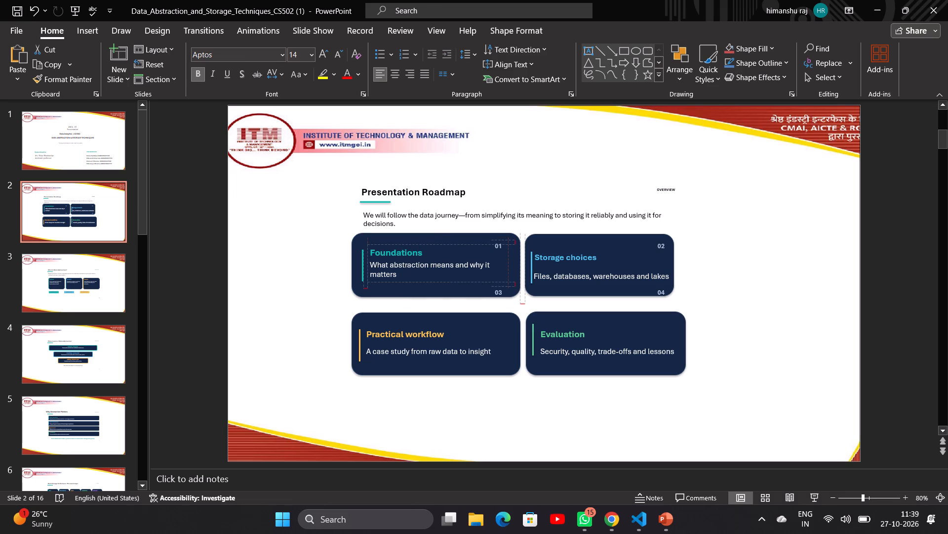
left_click_drag(405, 259, 405, 259)
left_click(297, 269)
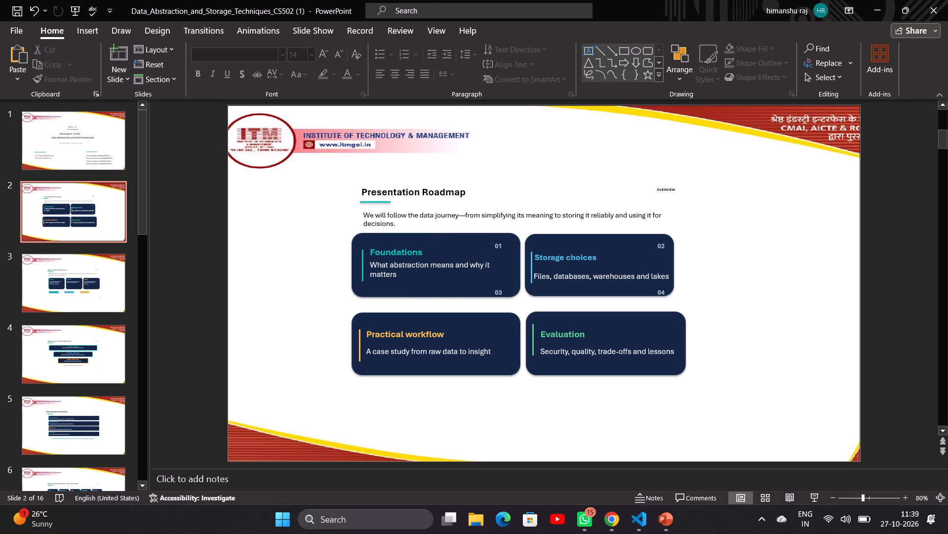
Enlarge the introductory sentence under the Presentation Roadmap title by one font-size step.
left_click(392, 216)
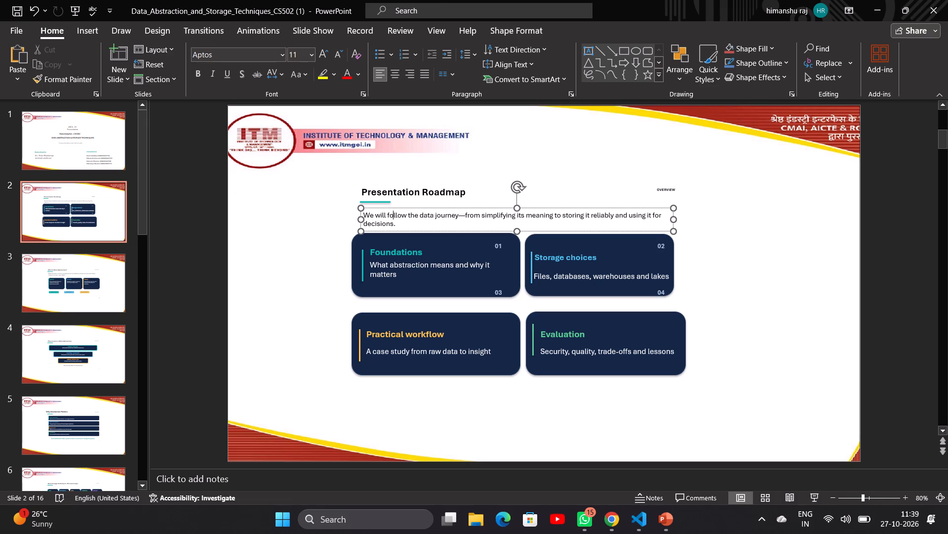
key("ctrl+a")
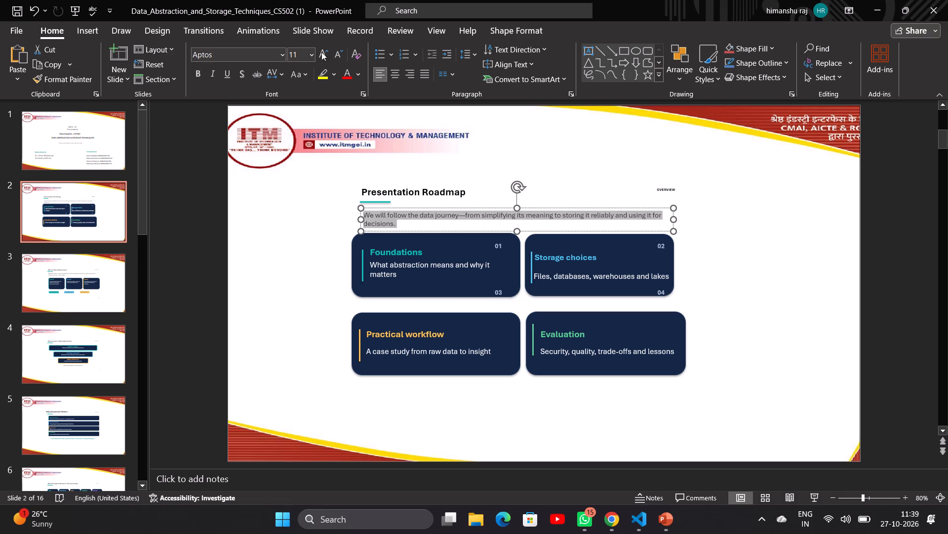
double_click(318, 55)
left_click(339, 55)
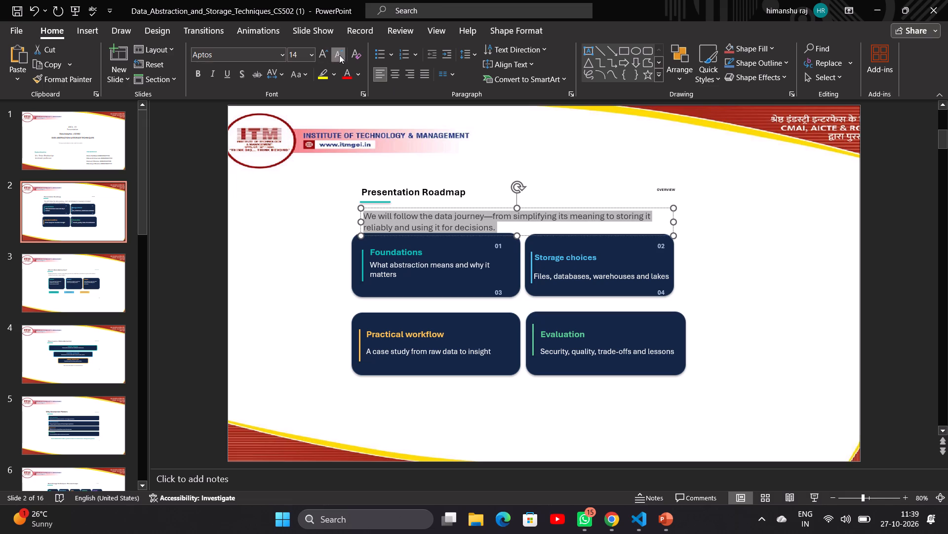
Set the Presentation Roadmap title to 20 pt and nudge it slightly up and left, clear of its underline.
left_click(389, 187)
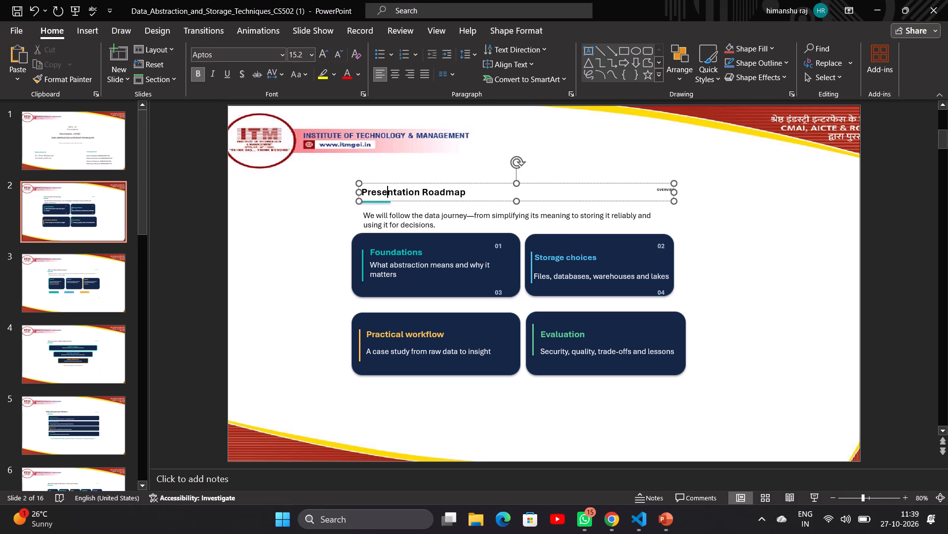
key("ctrl+a")
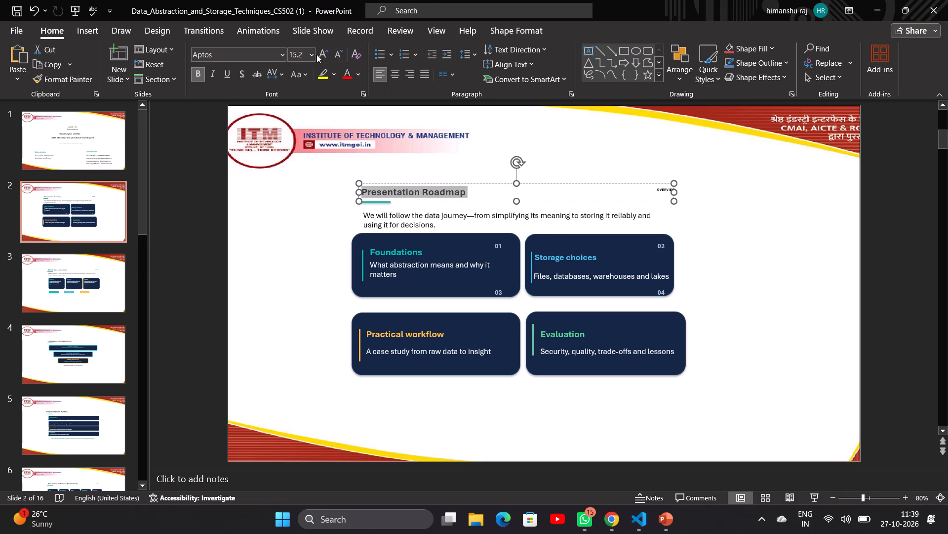
left_click(316, 54)
left_click(316, 54)
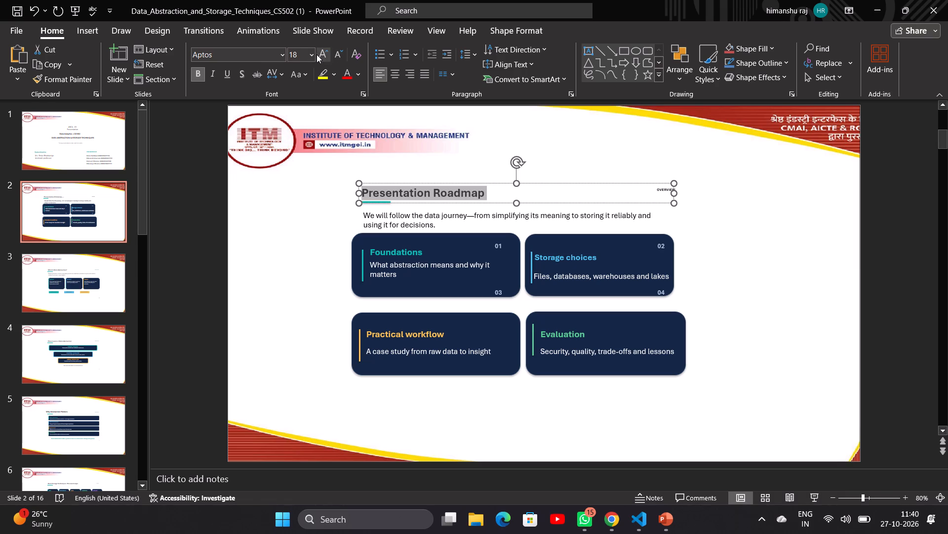
left_click(316, 54)
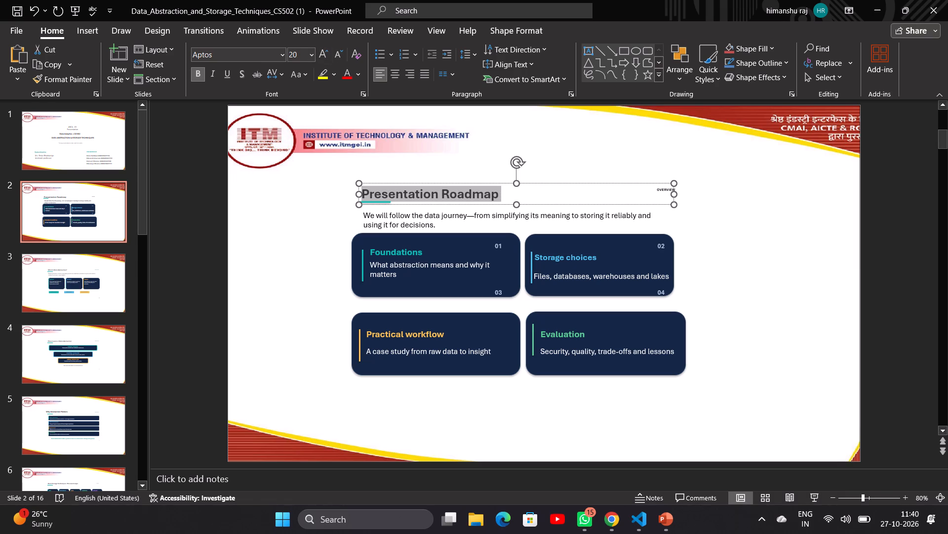
left_click(394, 184)
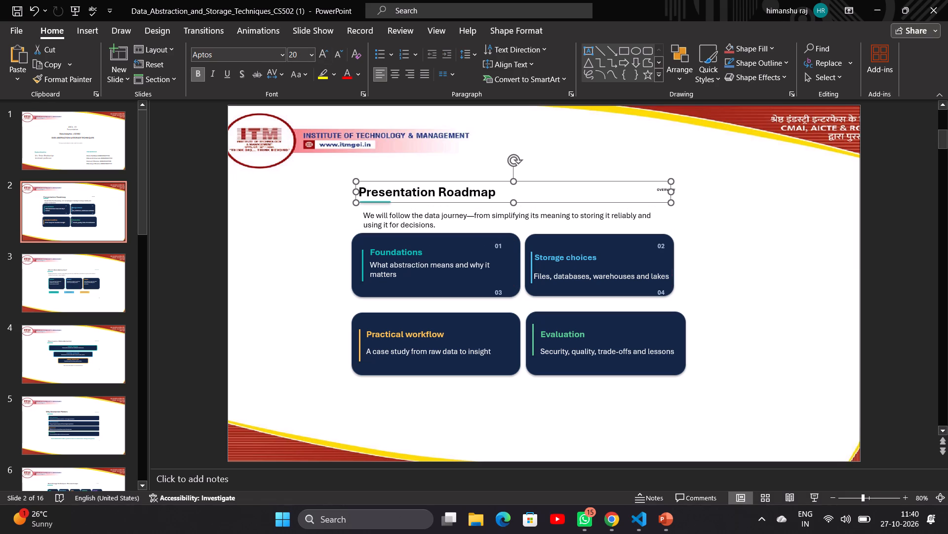
left_click_drag(334, 234, 338, 238)
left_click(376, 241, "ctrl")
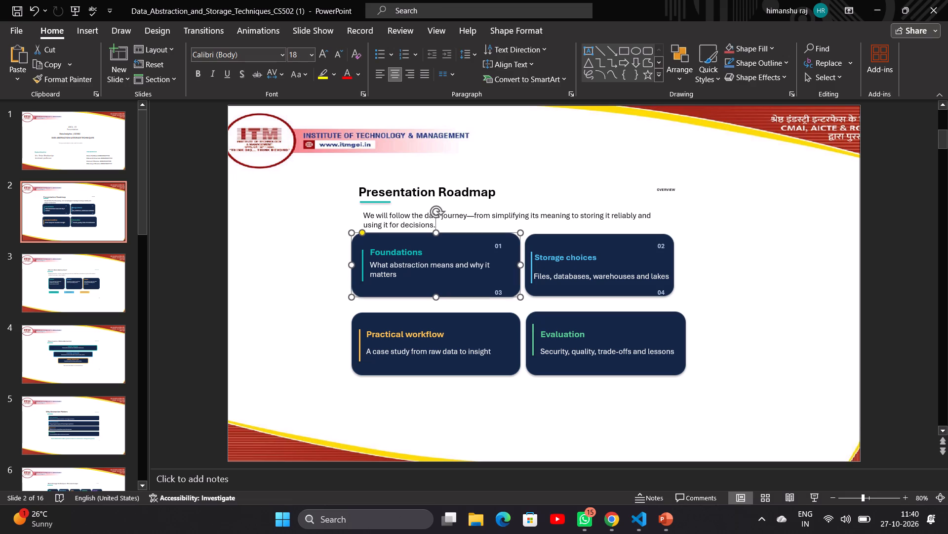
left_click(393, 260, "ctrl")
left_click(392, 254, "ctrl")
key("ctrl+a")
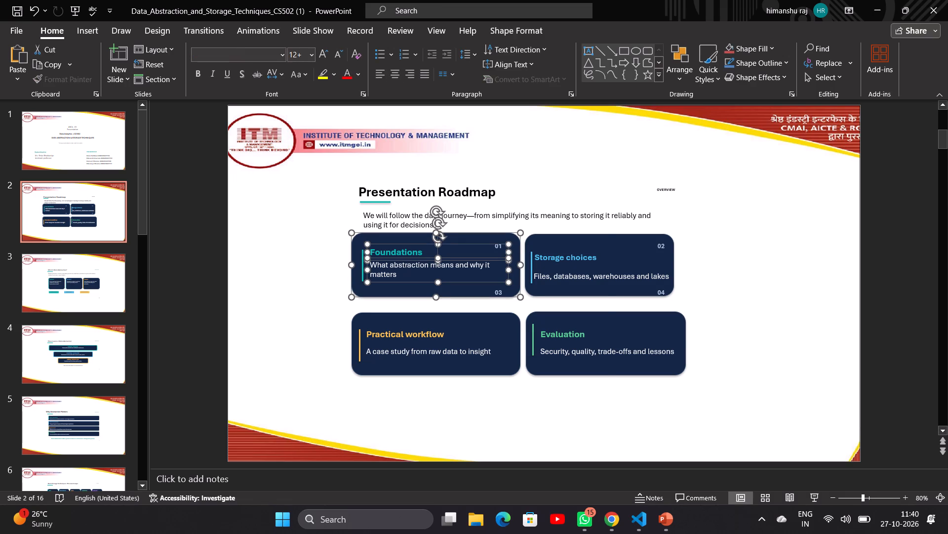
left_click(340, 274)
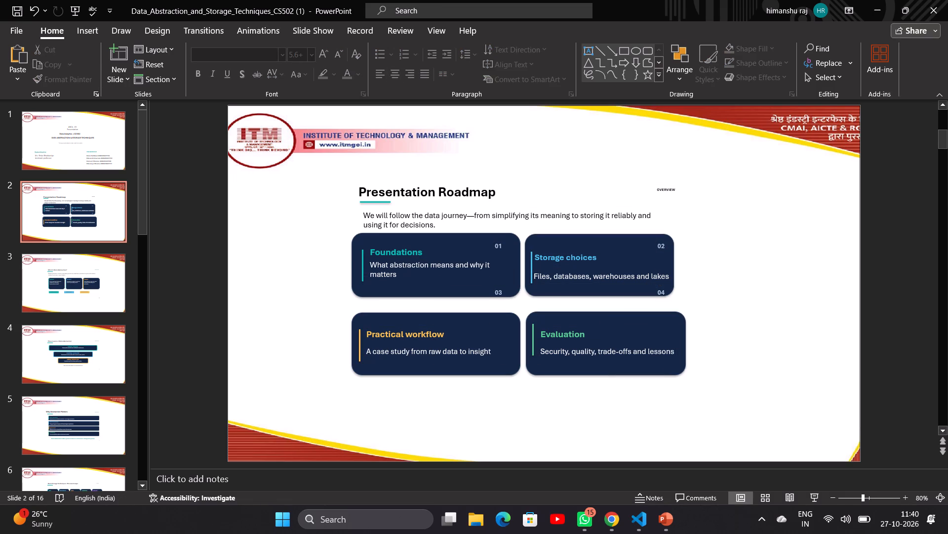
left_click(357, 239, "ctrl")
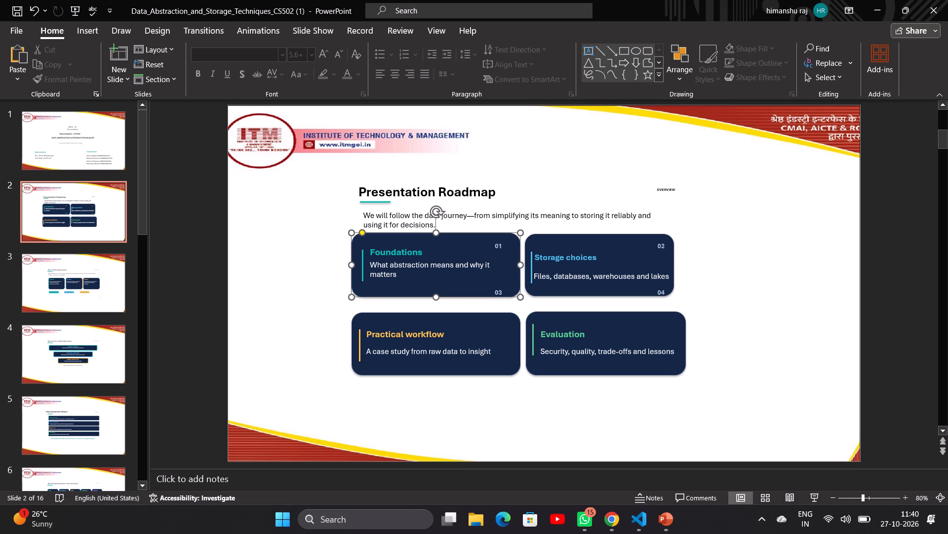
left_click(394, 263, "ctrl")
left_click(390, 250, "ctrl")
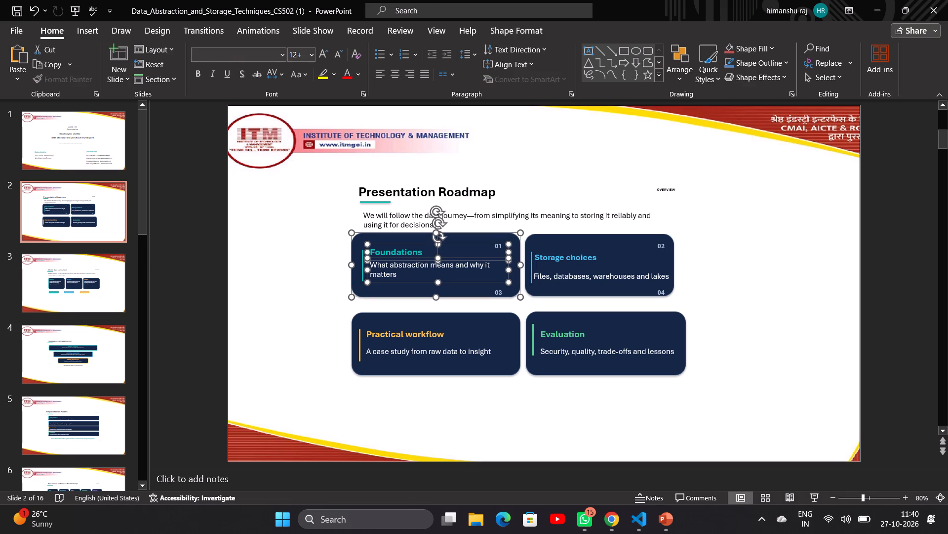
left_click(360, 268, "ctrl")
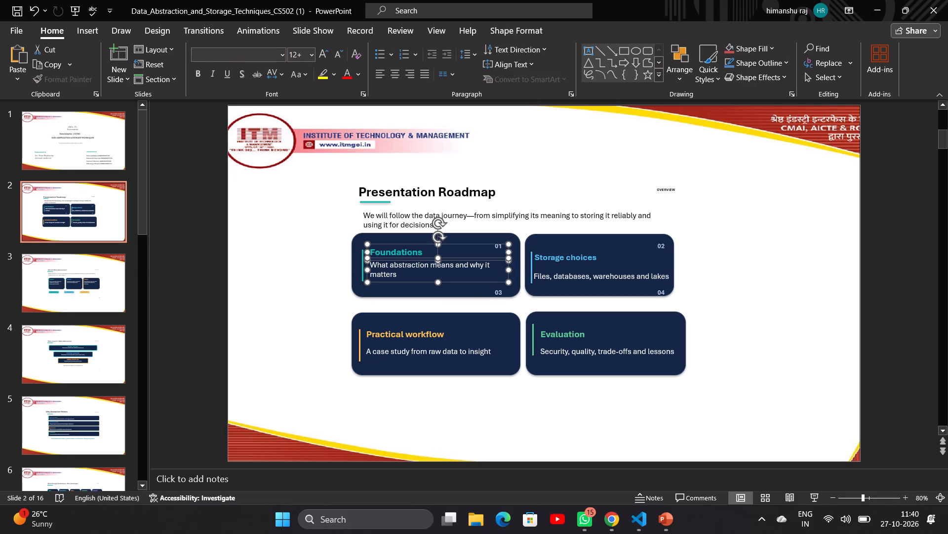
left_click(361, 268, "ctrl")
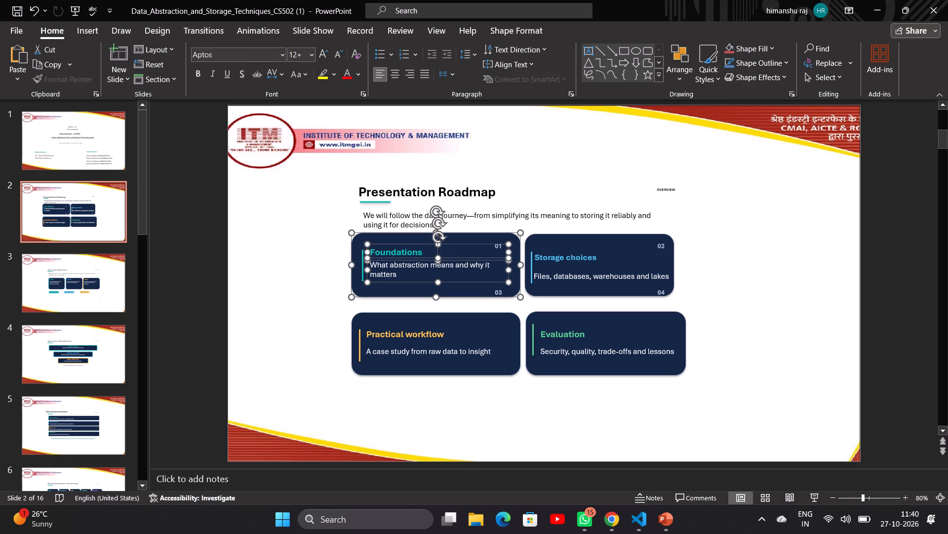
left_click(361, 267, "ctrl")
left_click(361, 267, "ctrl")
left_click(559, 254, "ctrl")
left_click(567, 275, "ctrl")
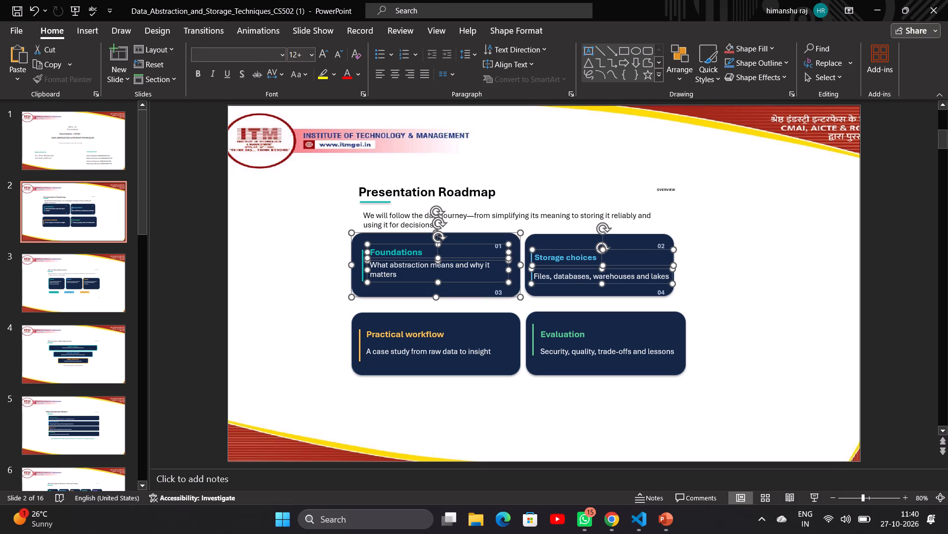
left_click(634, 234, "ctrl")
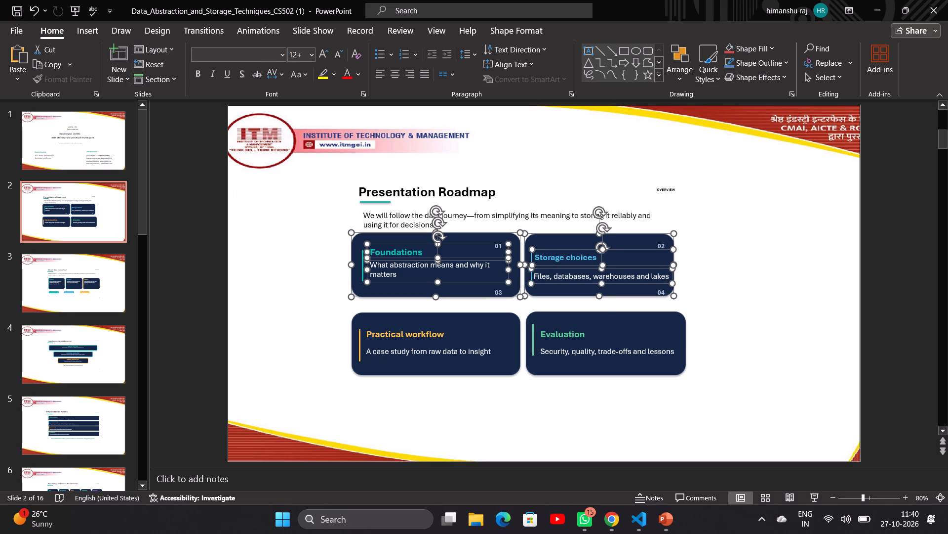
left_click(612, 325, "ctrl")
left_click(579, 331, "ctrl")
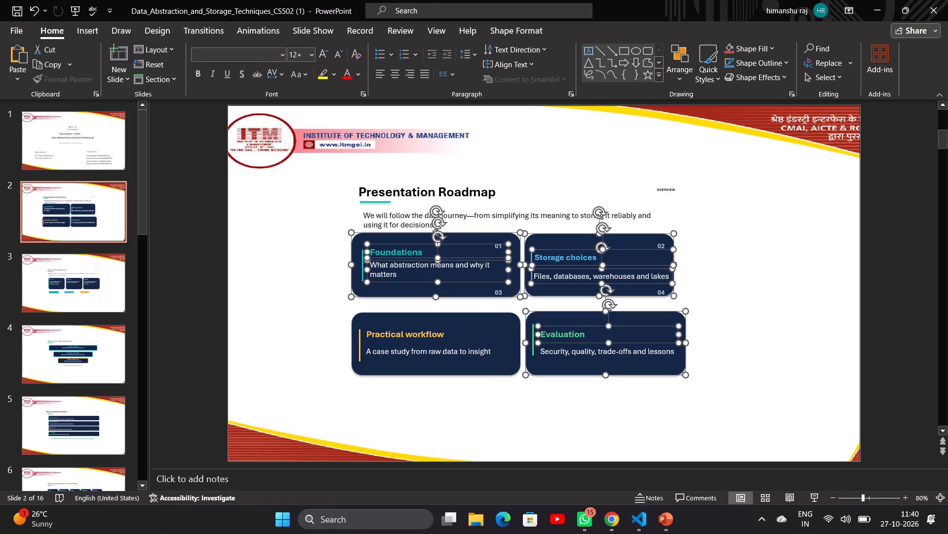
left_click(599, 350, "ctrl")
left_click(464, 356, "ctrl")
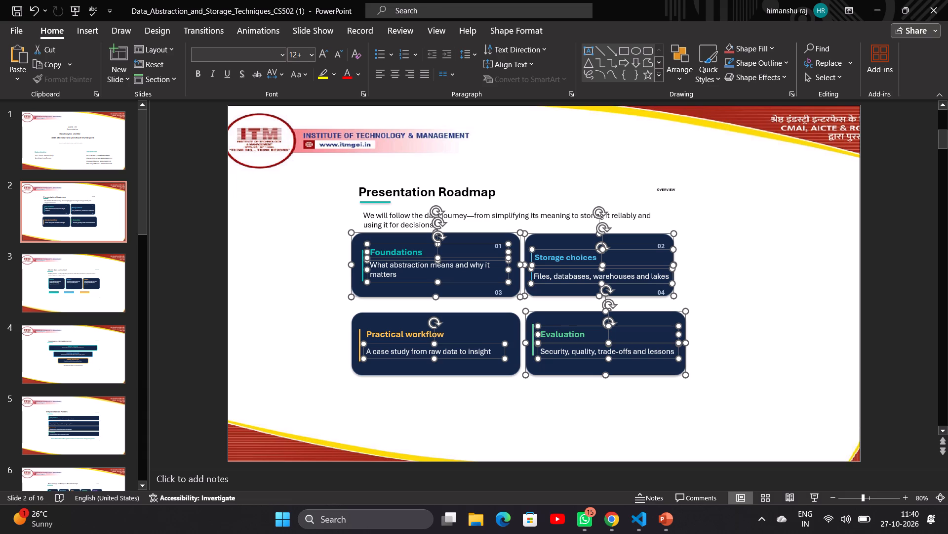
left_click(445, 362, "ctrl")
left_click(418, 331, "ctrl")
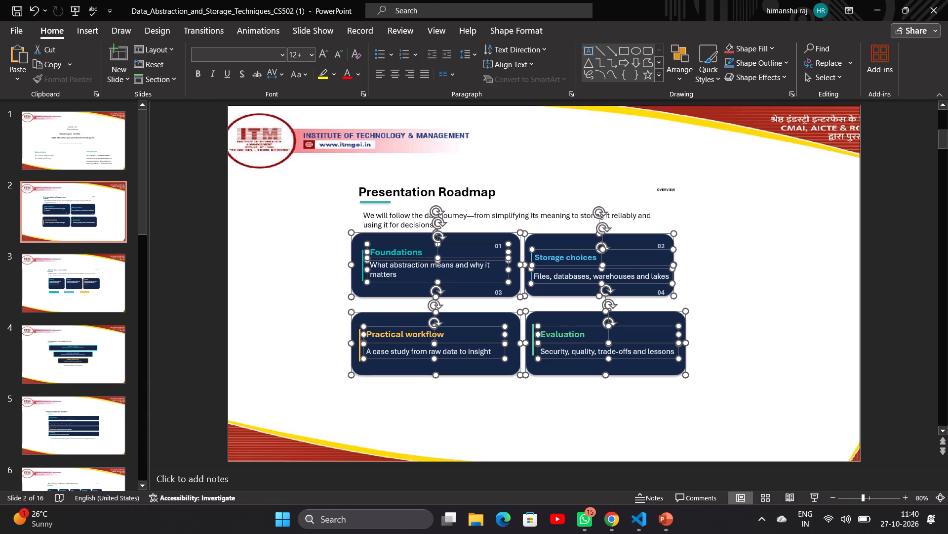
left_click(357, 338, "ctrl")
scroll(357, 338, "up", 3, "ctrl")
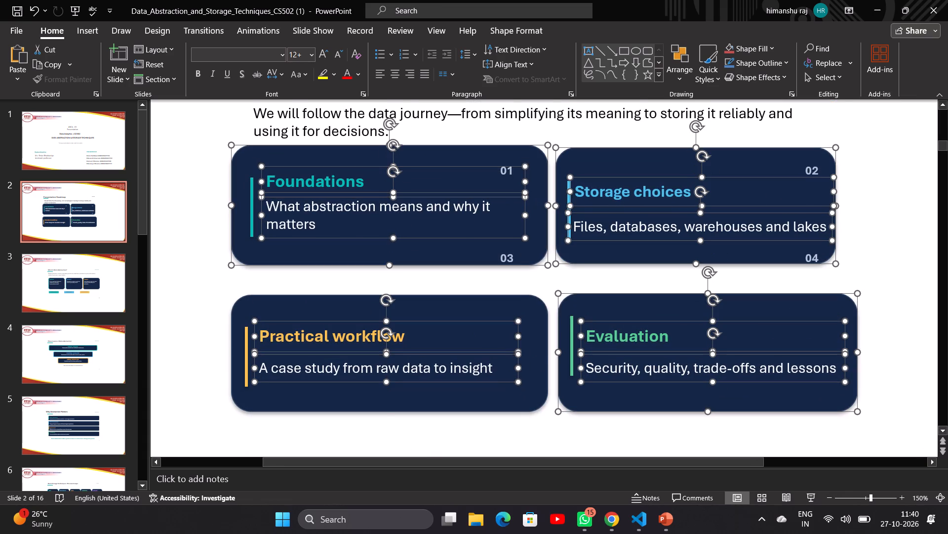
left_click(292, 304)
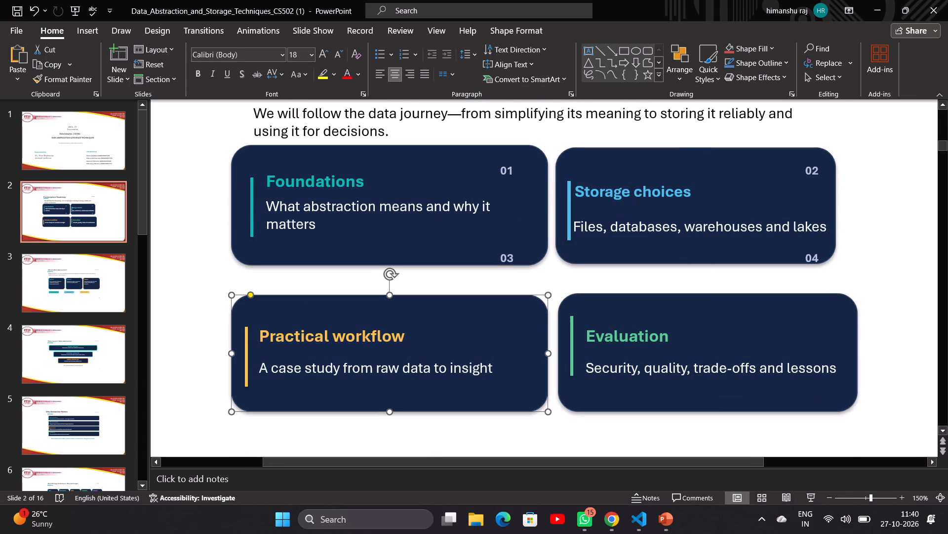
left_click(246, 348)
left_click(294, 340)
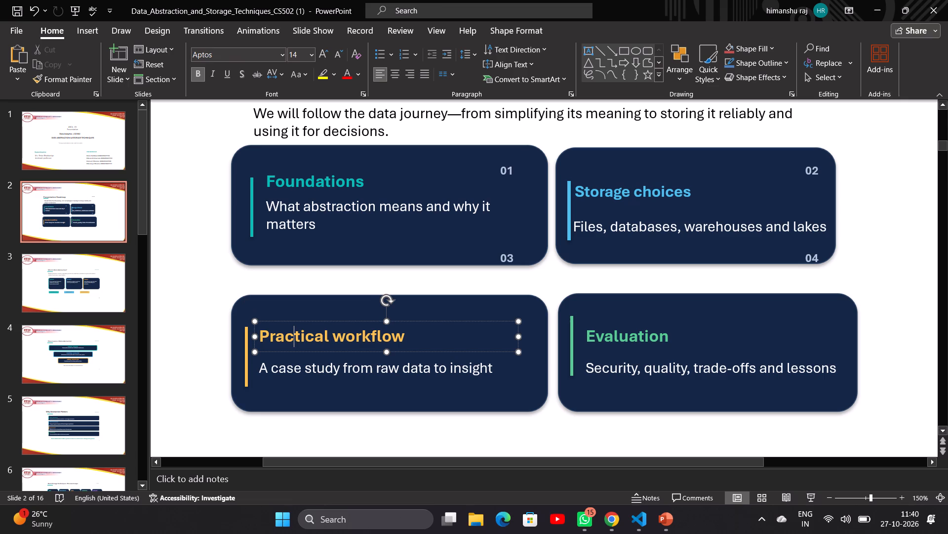
Move all four roadmap cards with their headings, descriptions and accent lines down together, leaving a clear gap below the introductory sentence.
left_click(315, 367, "ctrl")
left_click(311, 300, "ctrl")
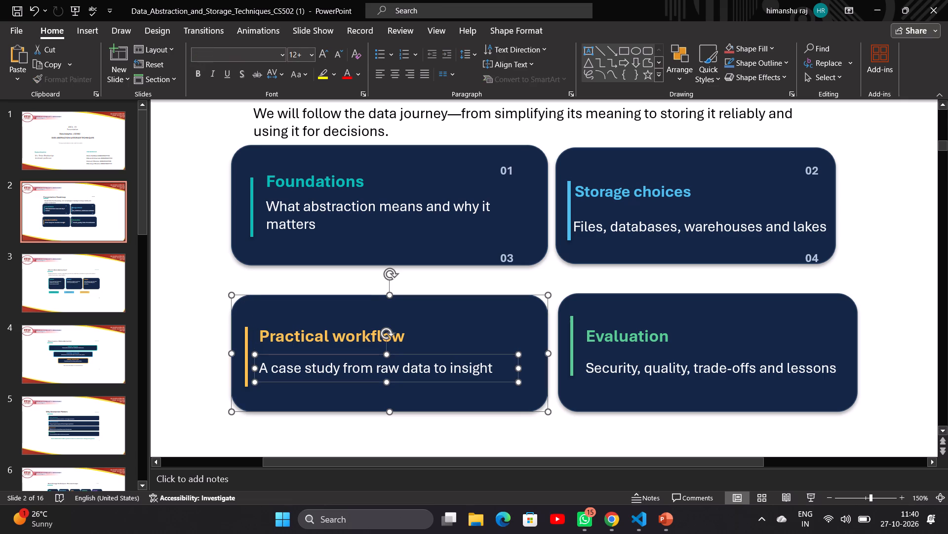
left_click(284, 335, "ctrl")
left_click(240, 344, "ctrl")
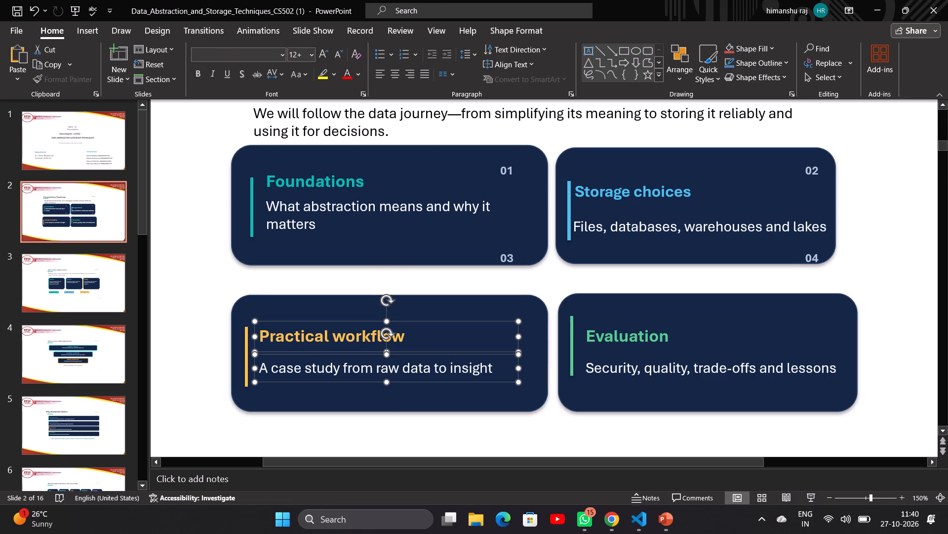
left_click(246, 344, "ctrl")
left_click(236, 343, "ctrl")
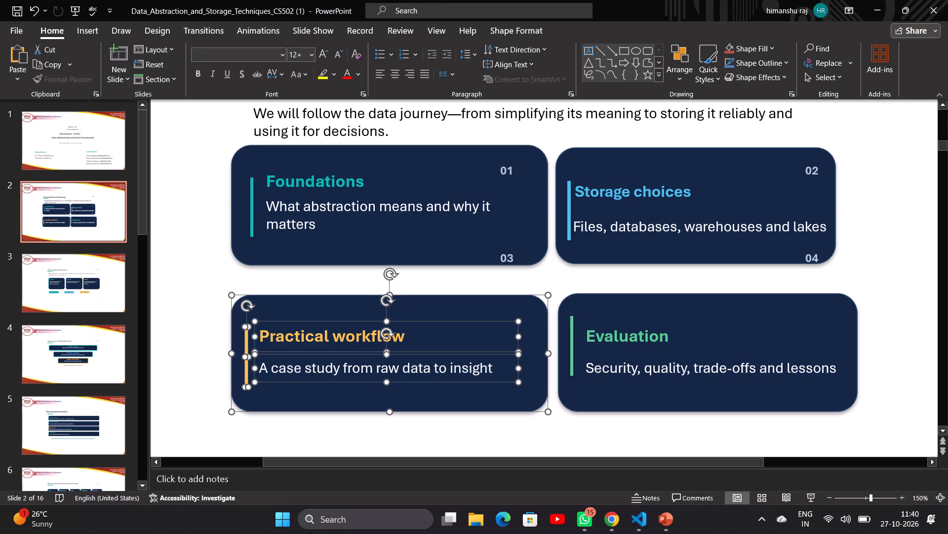
left_click(571, 333, "ctrl")
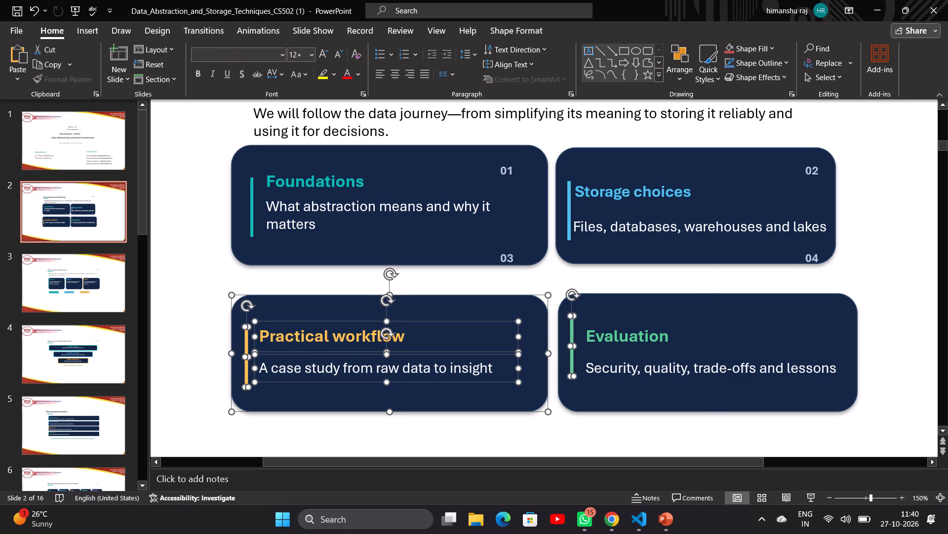
left_click(560, 334, "ctrl")
left_click(620, 344, "ctrl")
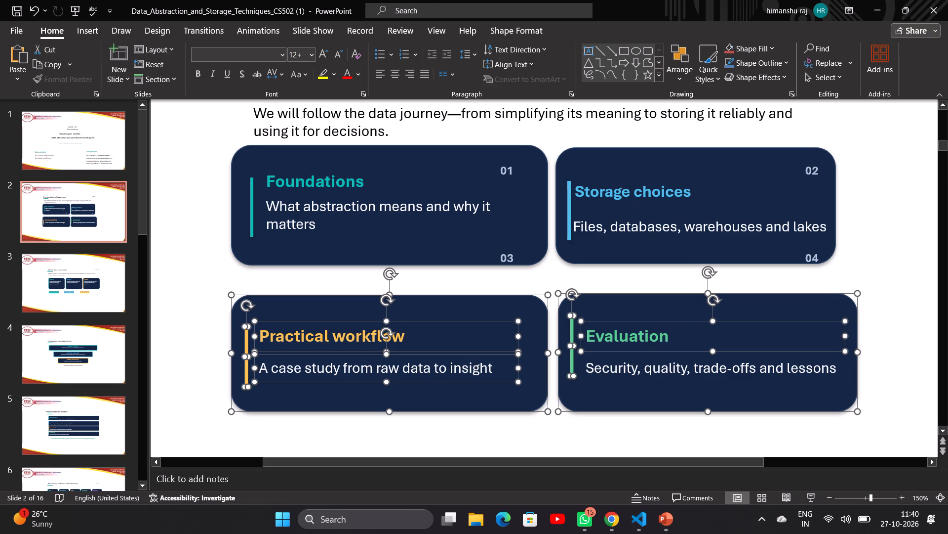
left_click(627, 369, "ctrl")
left_click(652, 167, "ctrl")
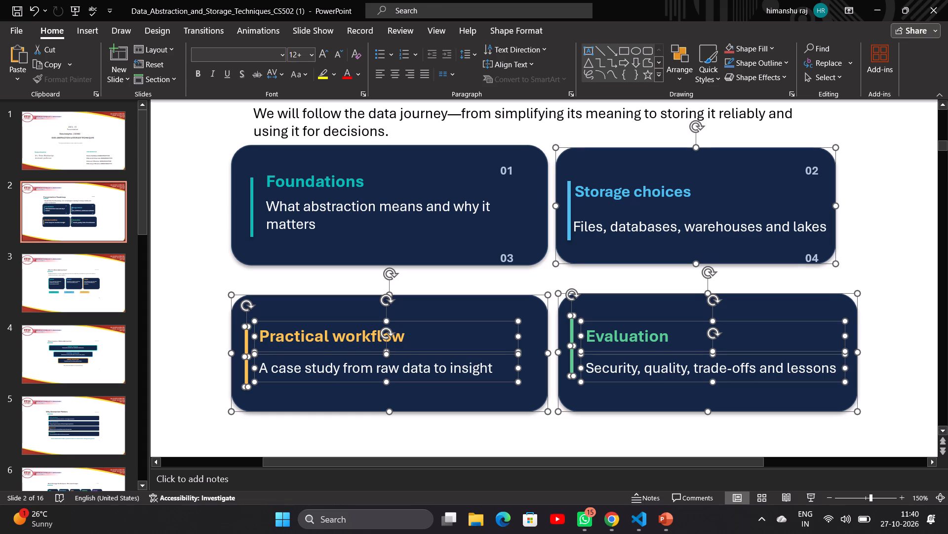
left_click(641, 186, "ctrl")
left_click(620, 222, "ctrl")
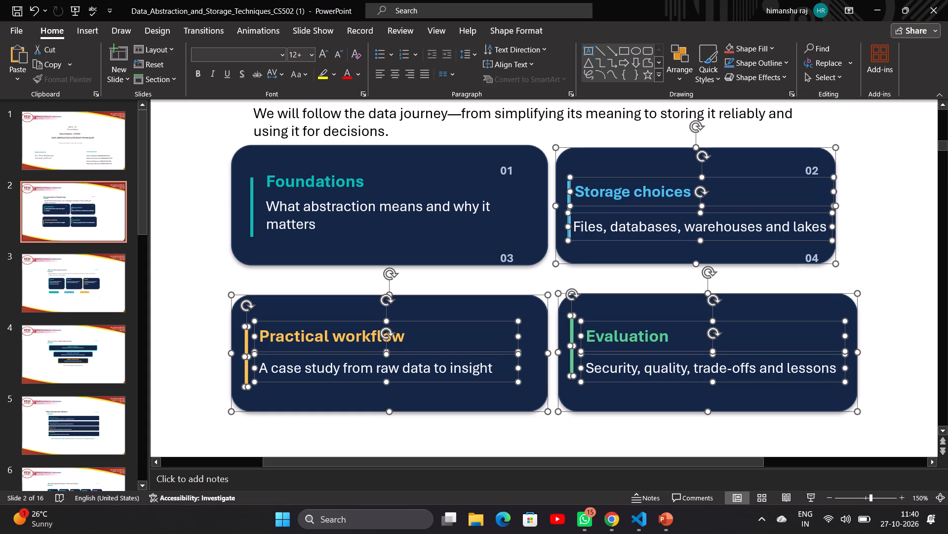
left_click(566, 206, "ctrl")
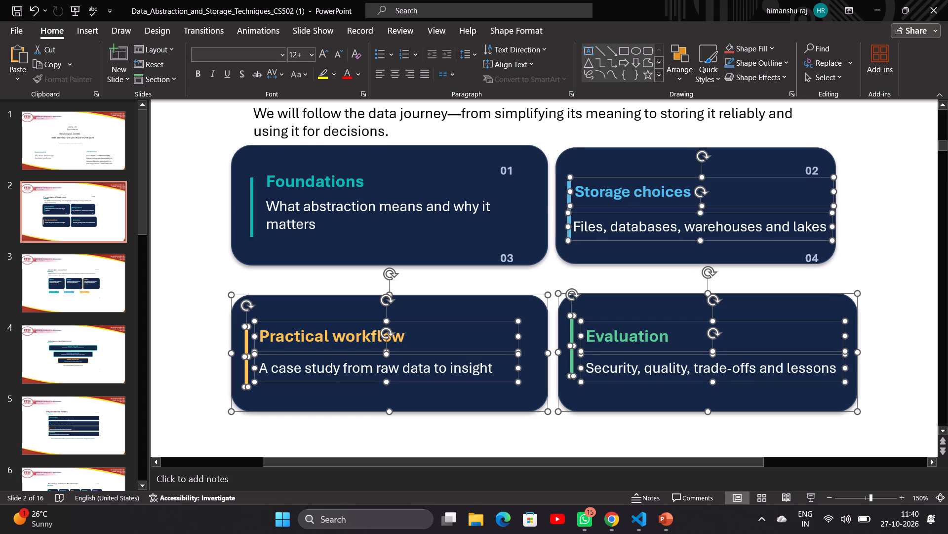
left_click(566, 206, "ctrl")
left_click(475, 201, "ctrl")
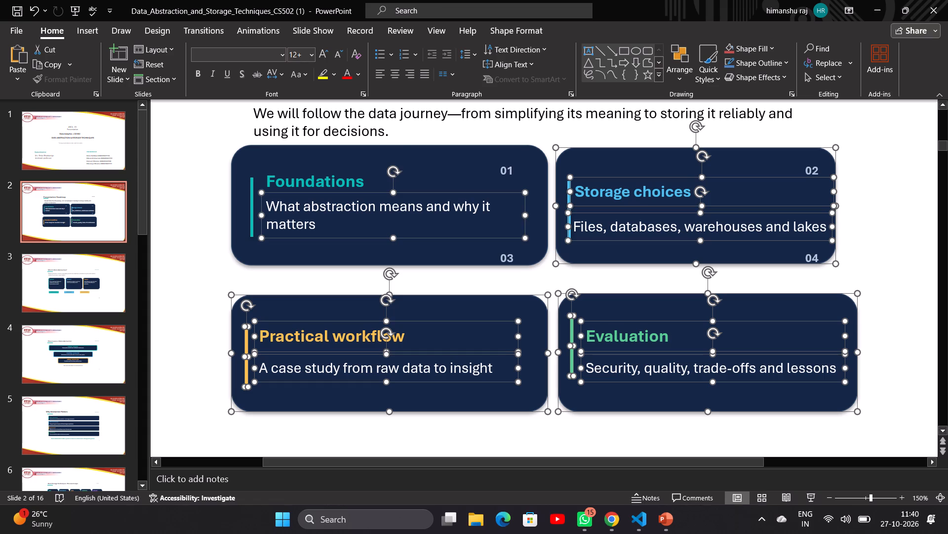
left_click(313, 182, "ctrl")
left_click(251, 200, "ctrl")
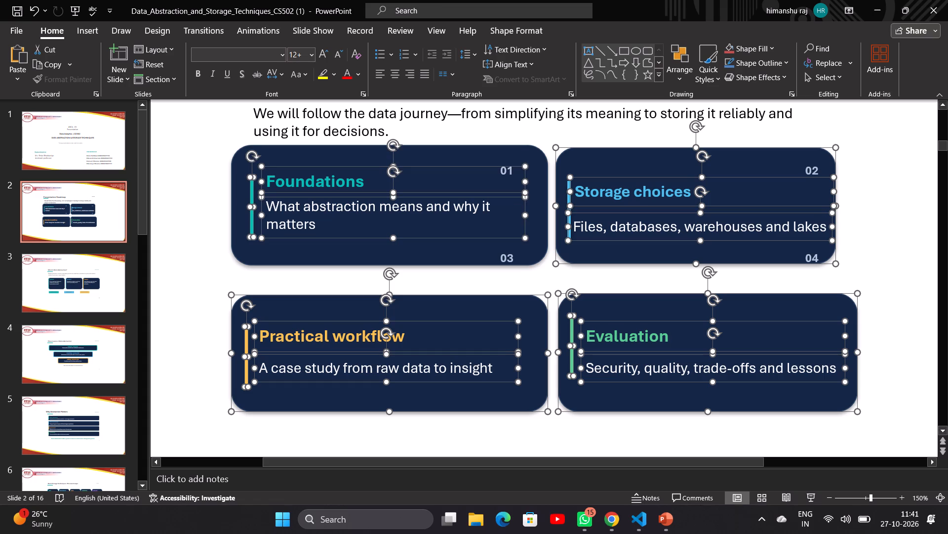
left_click(237, 186, "ctrl")
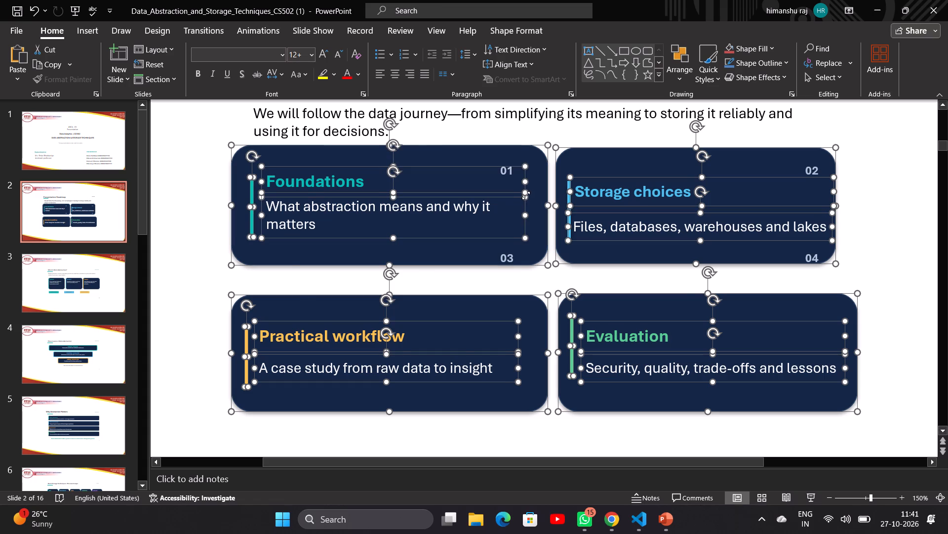
scroll(526, 195, "down", 2, "ctrl")
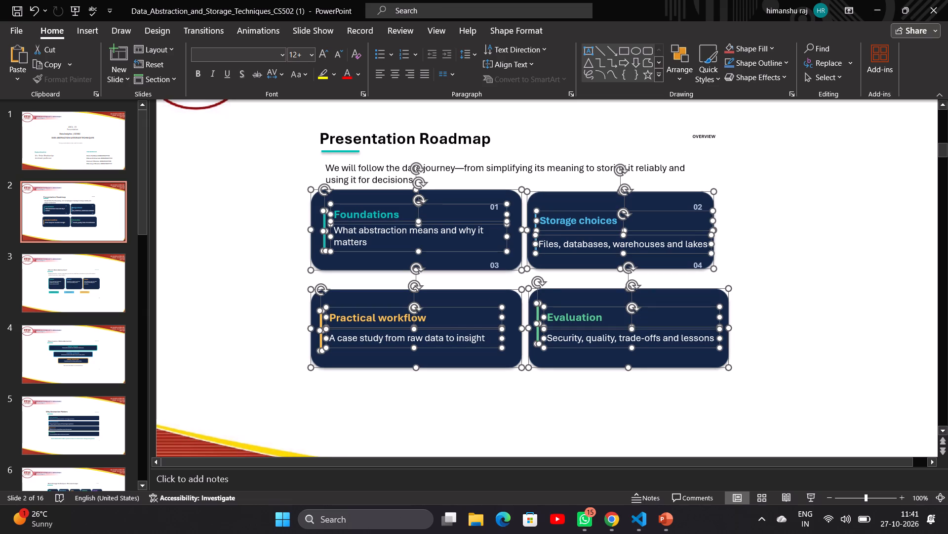
left_click_drag(472, 195, 472, 220)
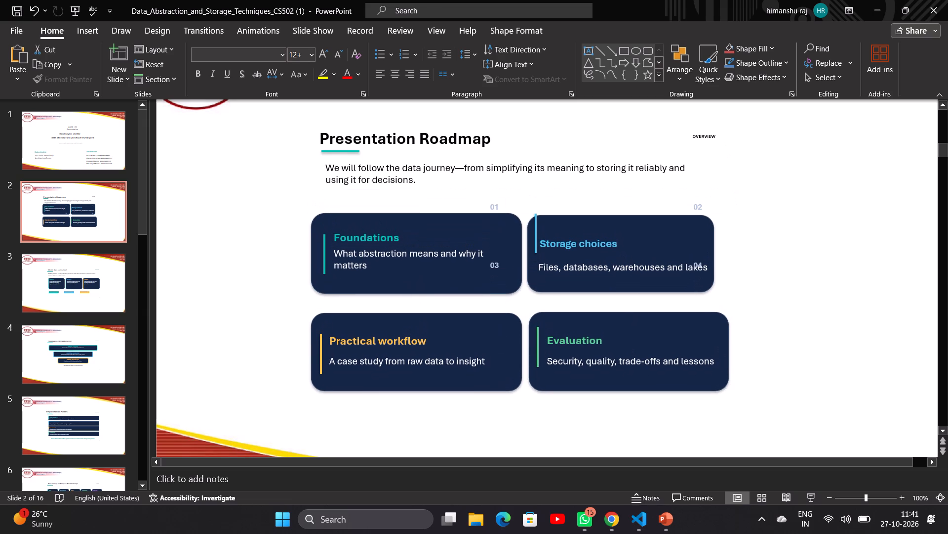
left_click_drag(472, 220, 472, 225)
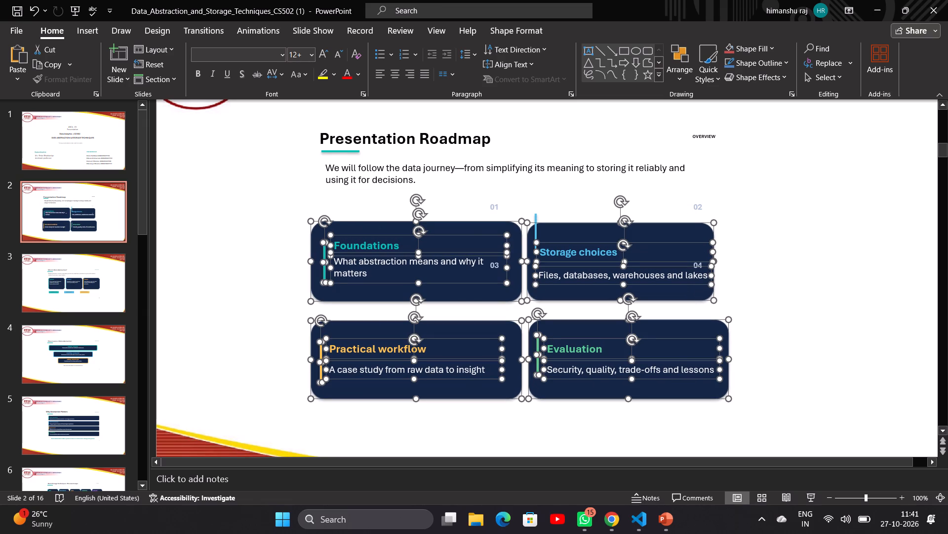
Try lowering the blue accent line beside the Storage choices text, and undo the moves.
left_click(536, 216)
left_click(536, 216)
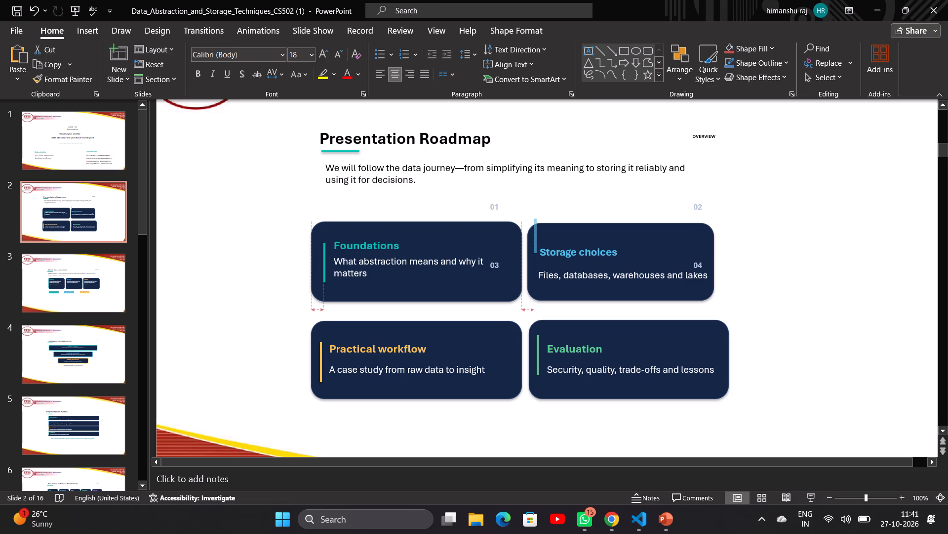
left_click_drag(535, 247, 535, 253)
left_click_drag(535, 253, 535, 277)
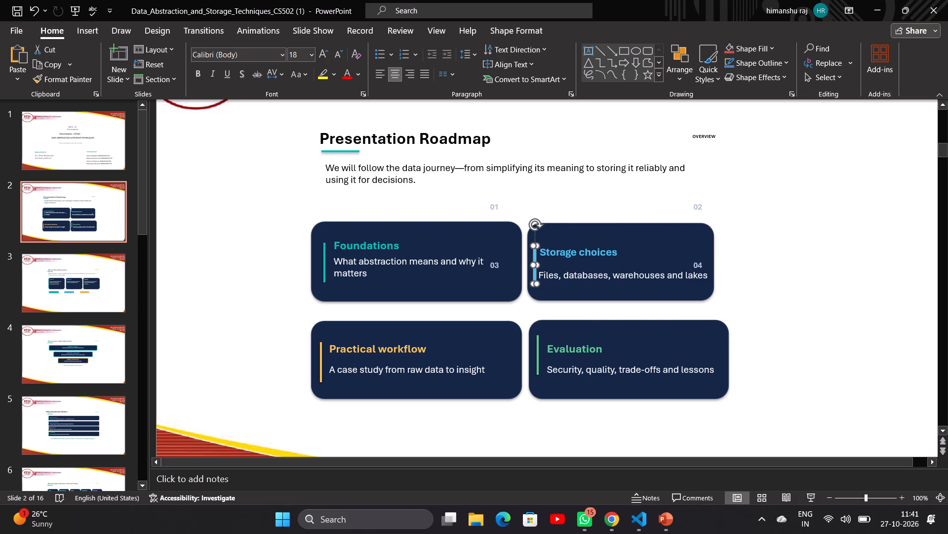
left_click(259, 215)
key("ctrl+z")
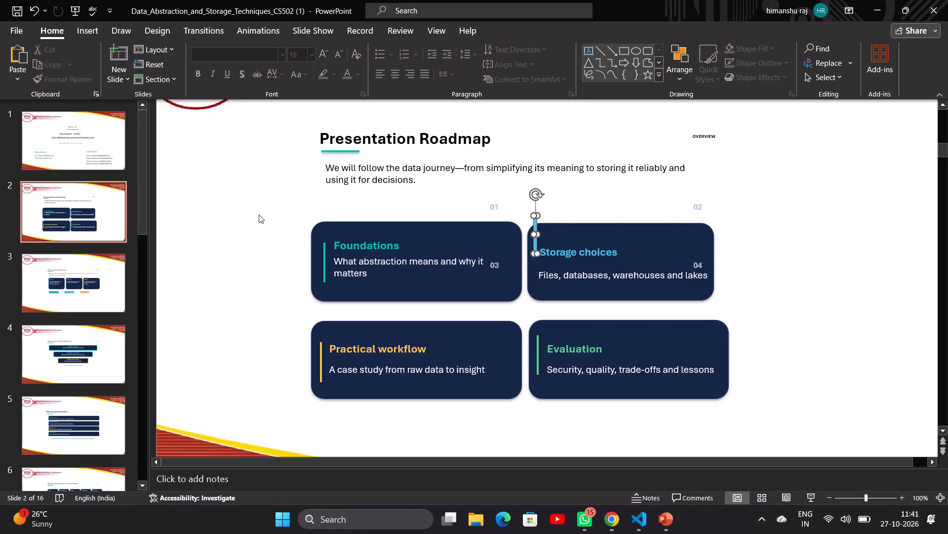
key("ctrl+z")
Move the blue accent line down inside the Storage choices card, beside its heading and description and level with the Foundations line.
left_click_drag(537, 243, 535, 274)
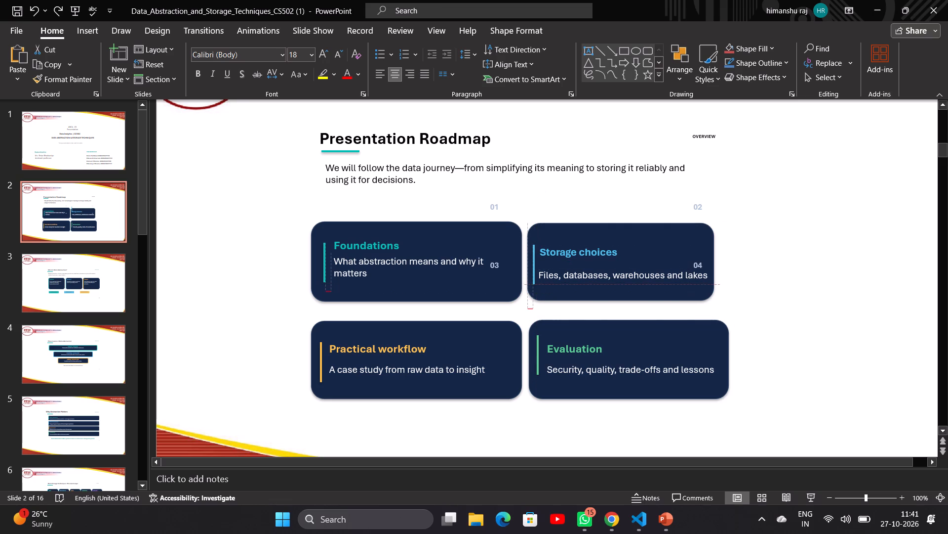
left_click_drag(535, 274, 535, 272)
left_click(161, 192)
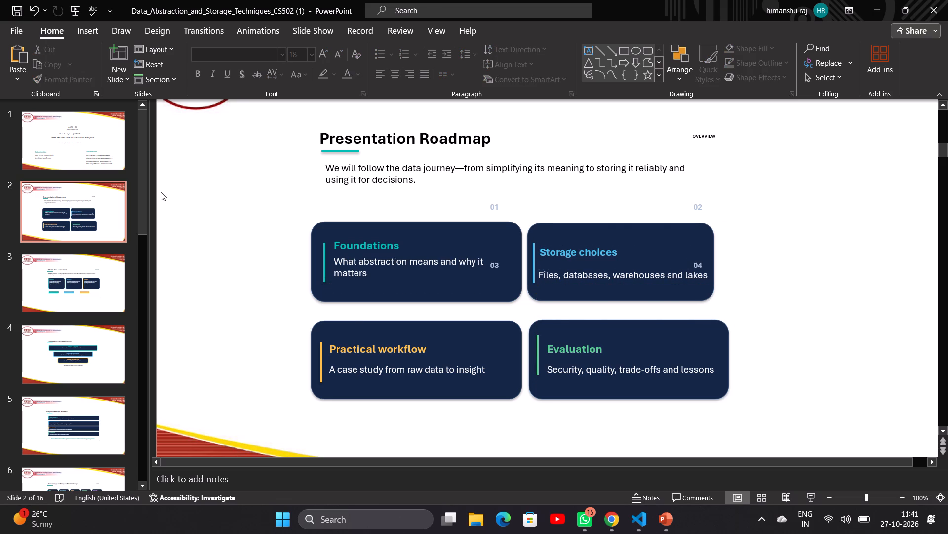
Set the introductory sentence below the Presentation Roadmap title to 16 pt.
scroll(225, 200, "down", 2, "ctrl")
left_click(397, 217)
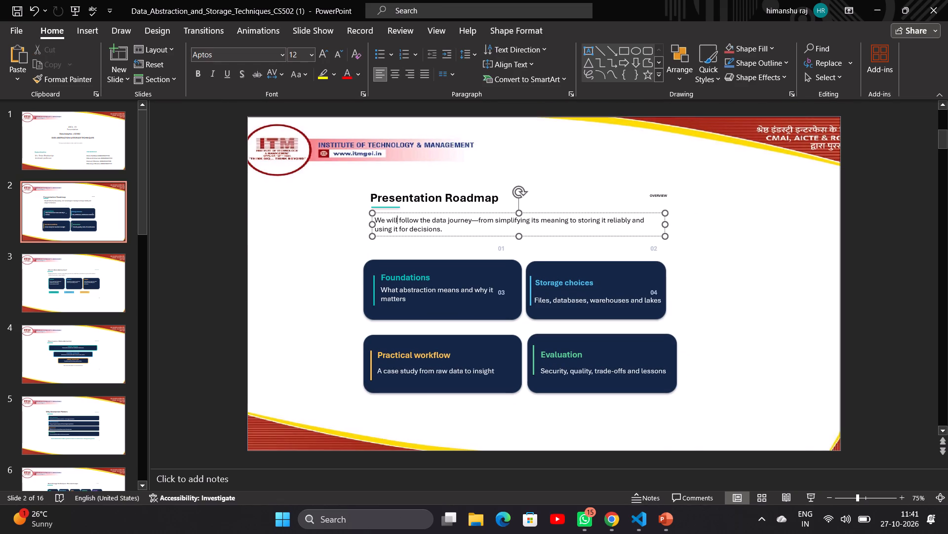
key("ctrl+a")
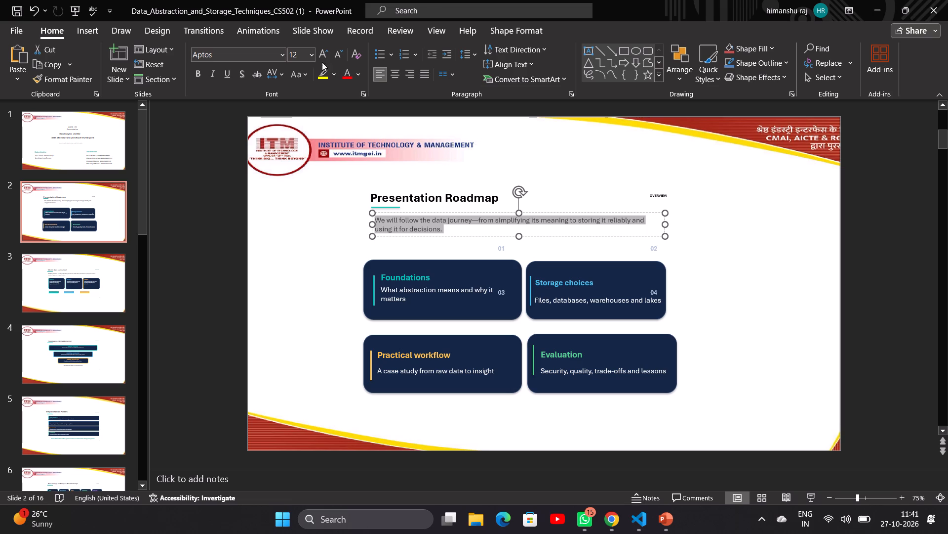
left_click(327, 54)
left_click(327, 54)
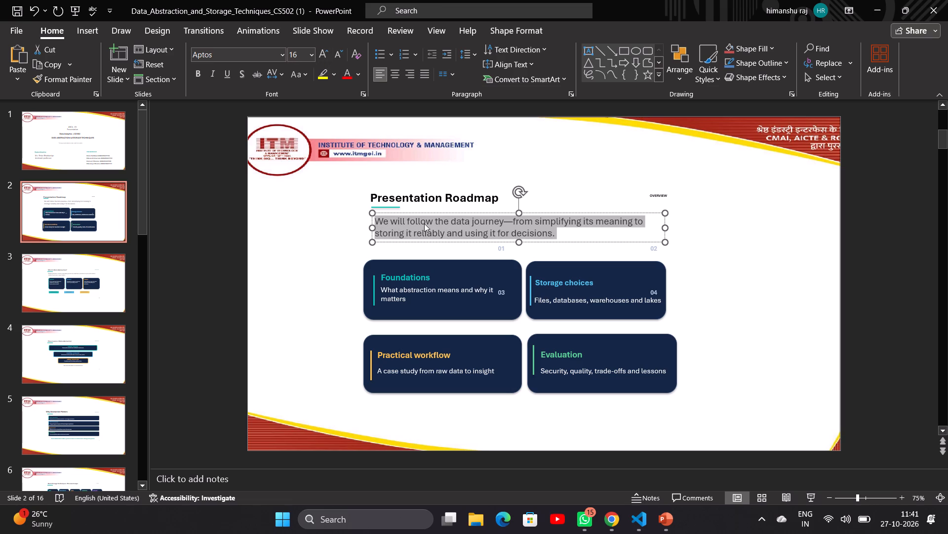
left_click(311, 237)
left_click(443, 235)
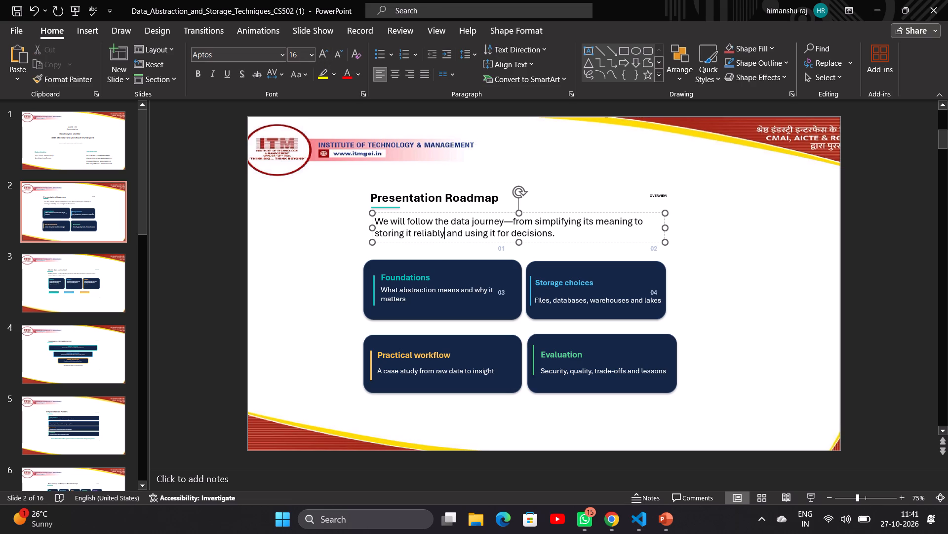
Delete the numbers 01 and 02 above the Foundations and Storage choices cards.
left_click(502, 250)
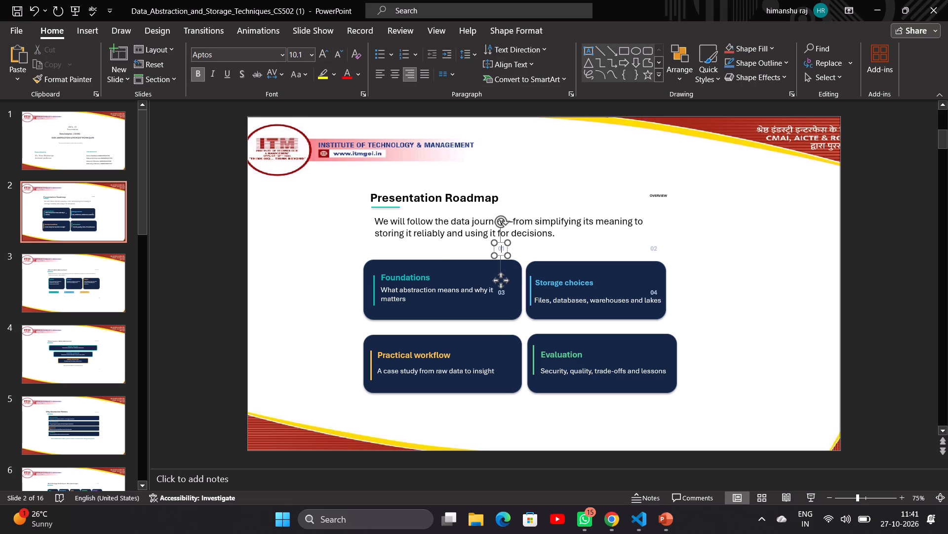
key("Delete")
key("Delete")
key("ctrl+a")
key("Delete")
left_click(656, 251)
key("ctrl+a")
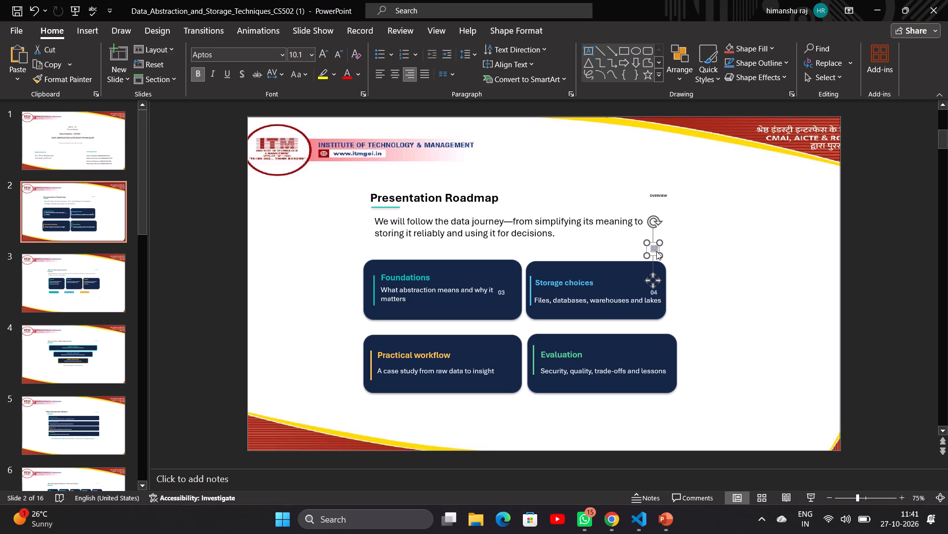
key("Delete")
left_click(331, 222)
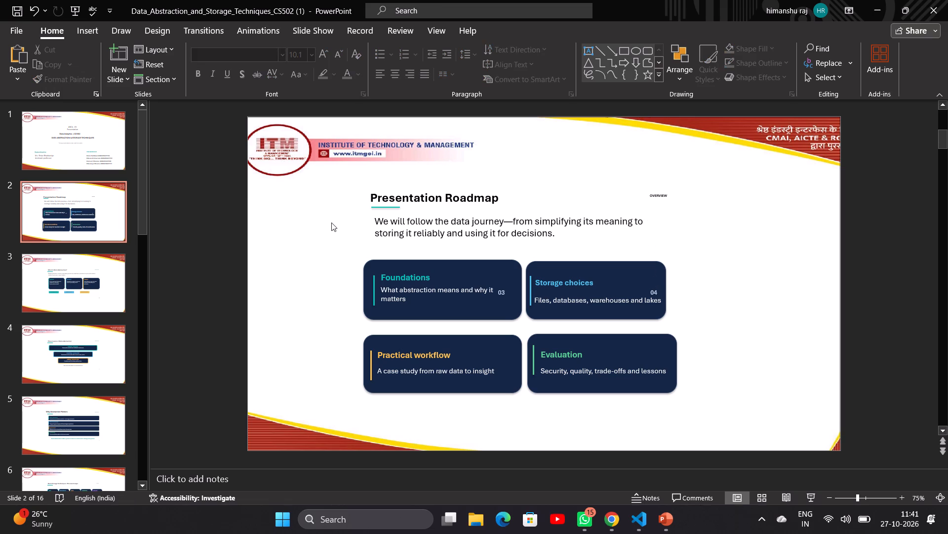
Delete the numbers 03 and 04 that overlap the Foundations and Storage choices cards.
left_click(502, 293)
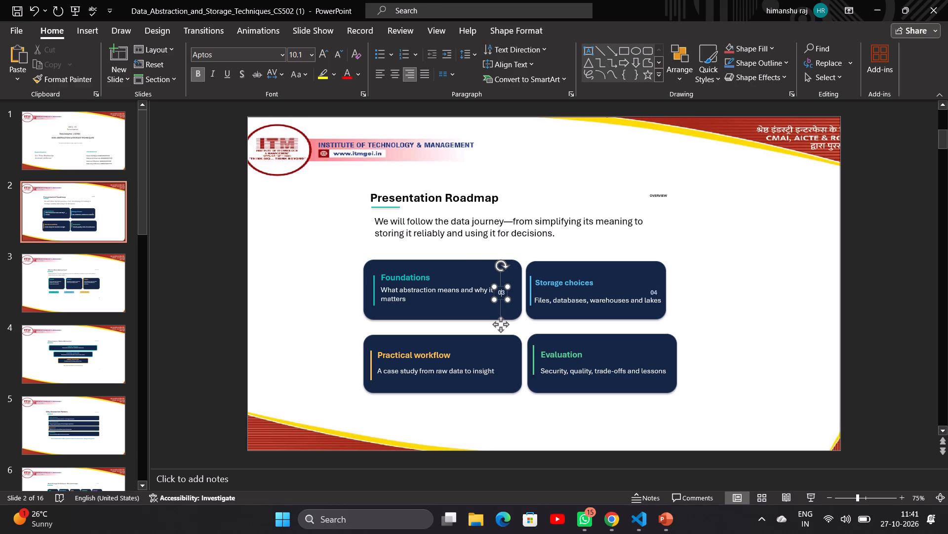
key("ctrl+a")
key("BackSpace")
key("Delete")
left_click(654, 290)
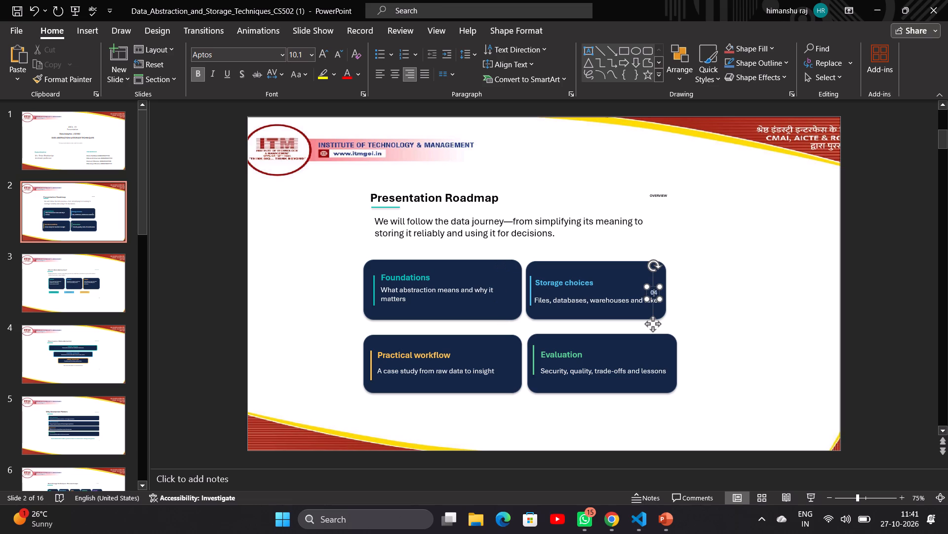
key("ctrl+a")
key("Delete")
left_click(342, 241)
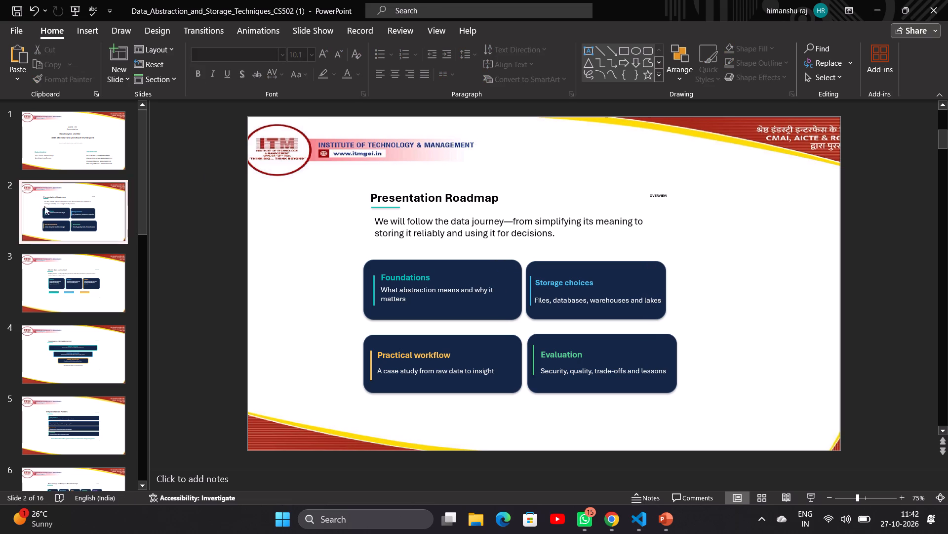
On slide 3, What Is Data Abstraction?, enlarge the title, introduction, card texts and coloured labels together by one font-size step.
left_click(49, 290)
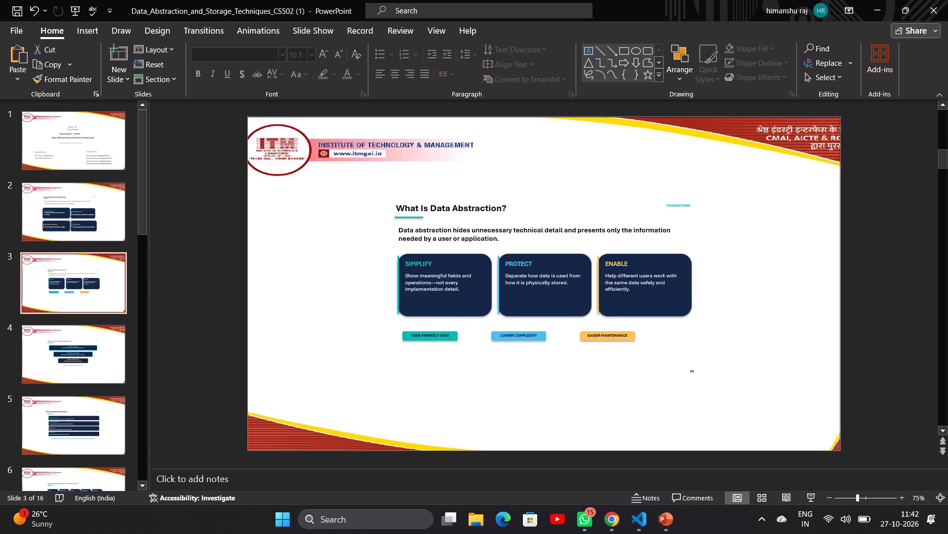
key("ctrl+a")
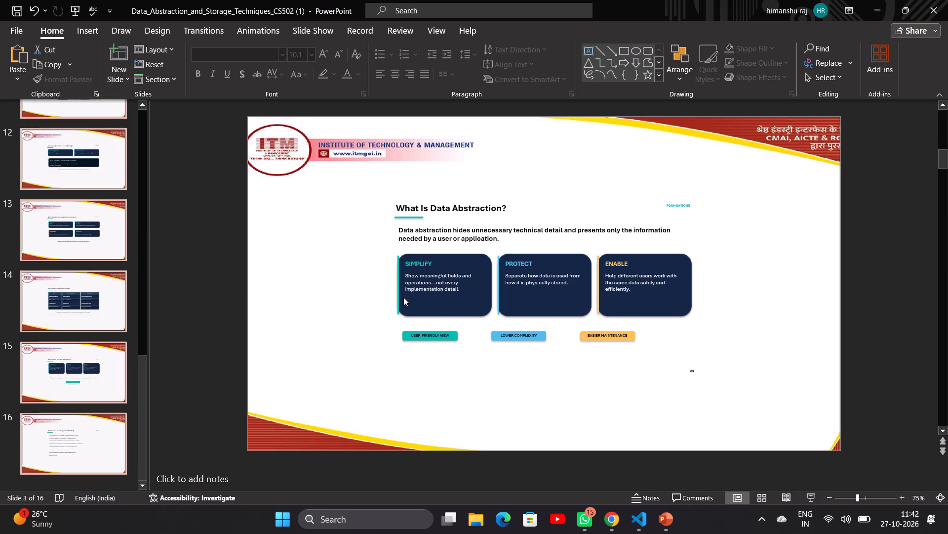
scroll(108, 233, "up", 10)
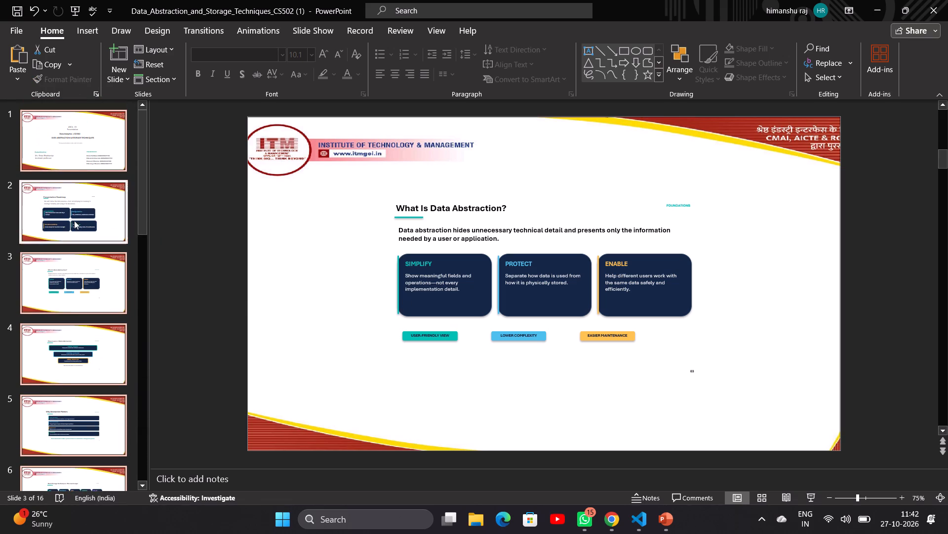
left_click(70, 279)
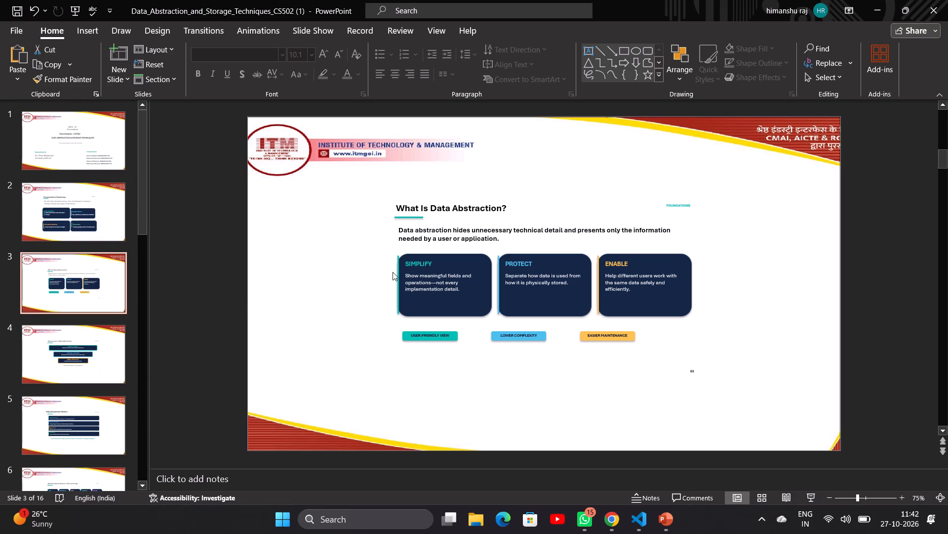
left_click_drag(355, 193, 742, 355)
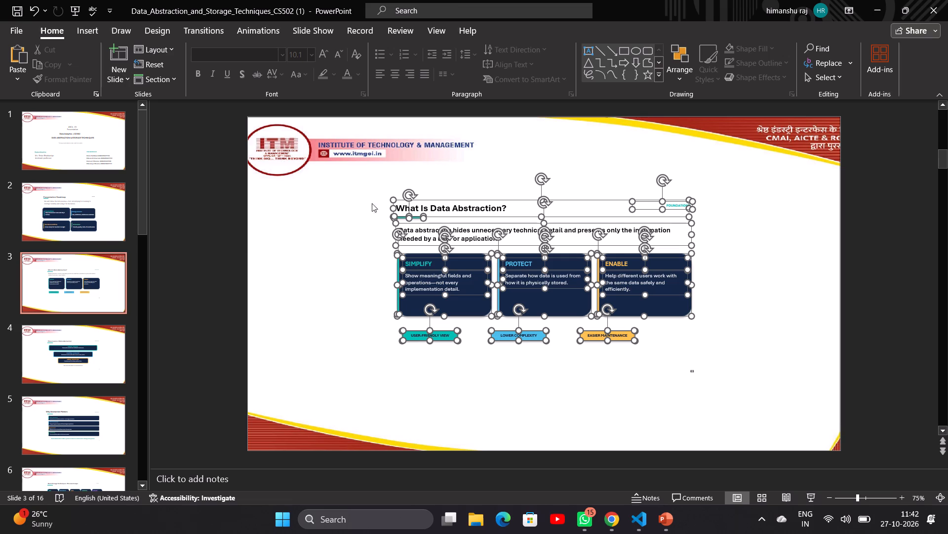
left_click(321, 50)
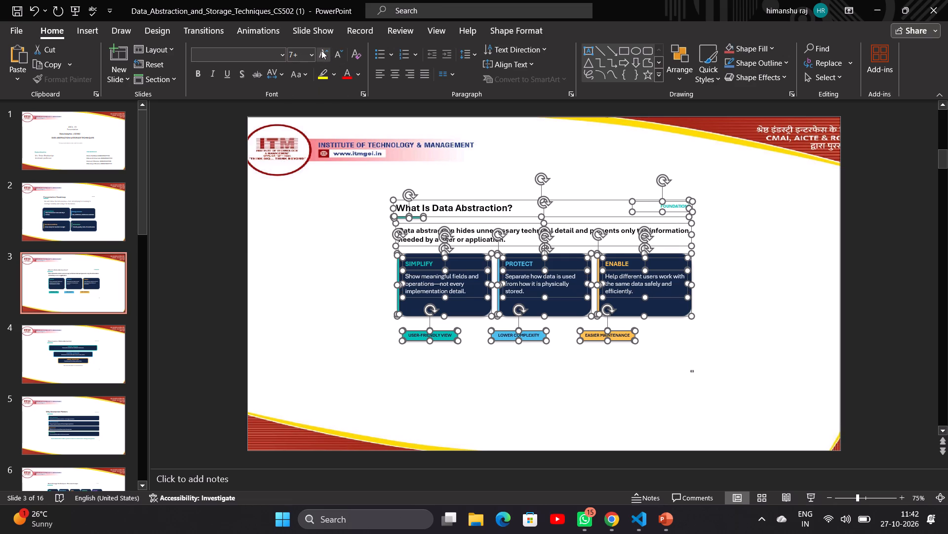
left_click(349, 272)
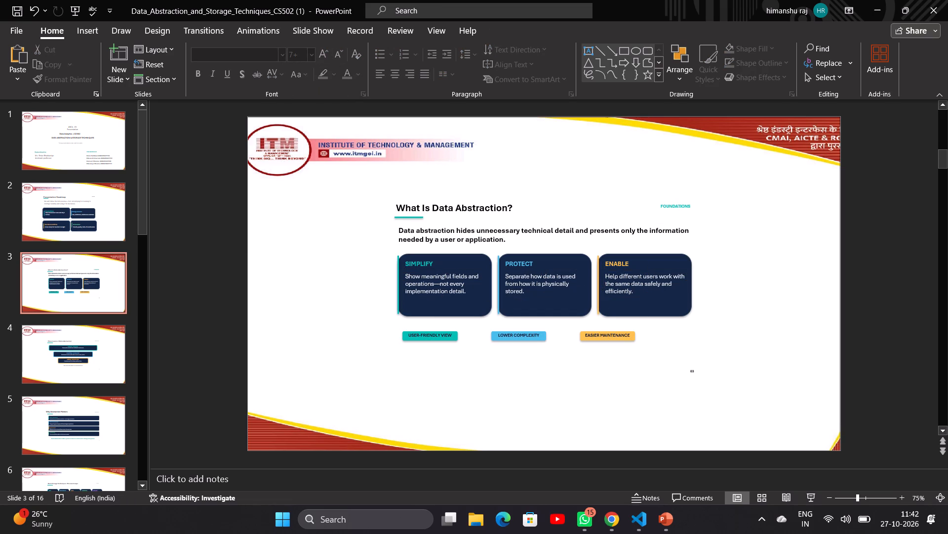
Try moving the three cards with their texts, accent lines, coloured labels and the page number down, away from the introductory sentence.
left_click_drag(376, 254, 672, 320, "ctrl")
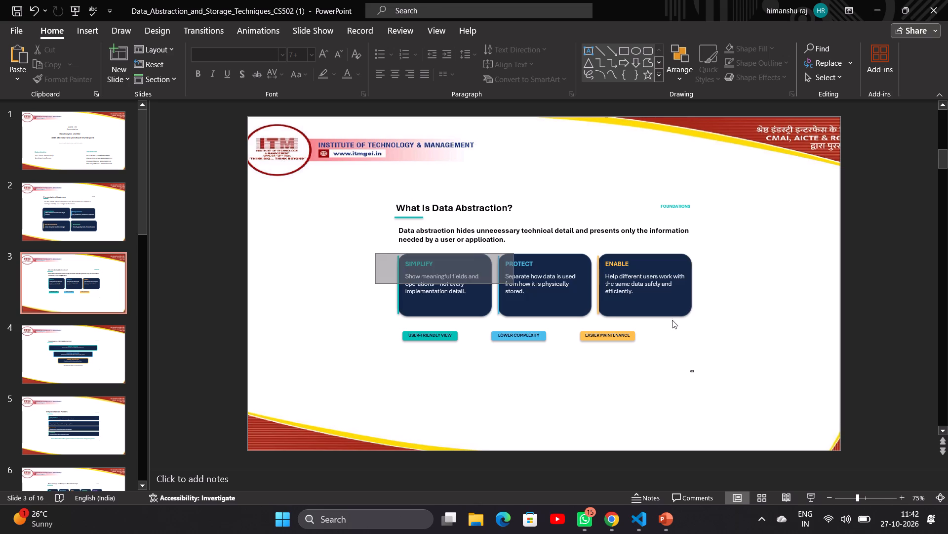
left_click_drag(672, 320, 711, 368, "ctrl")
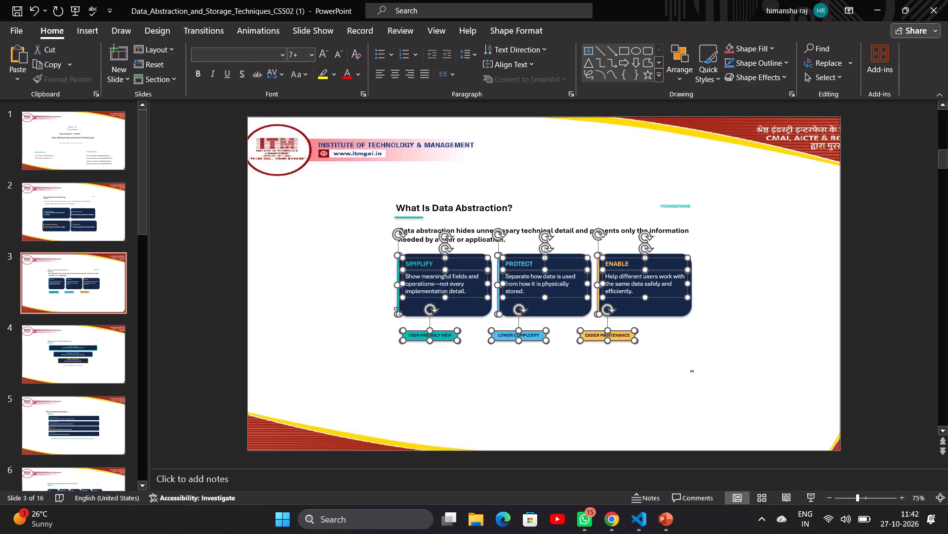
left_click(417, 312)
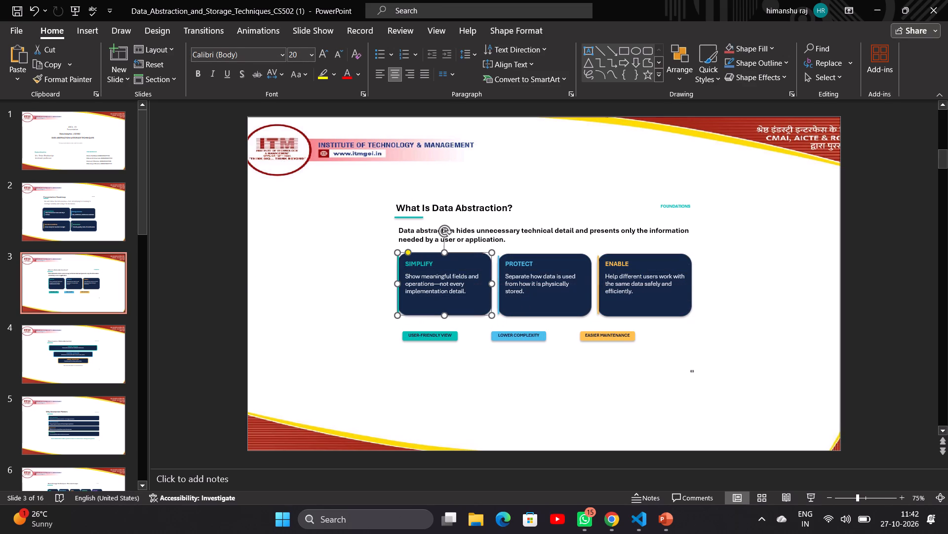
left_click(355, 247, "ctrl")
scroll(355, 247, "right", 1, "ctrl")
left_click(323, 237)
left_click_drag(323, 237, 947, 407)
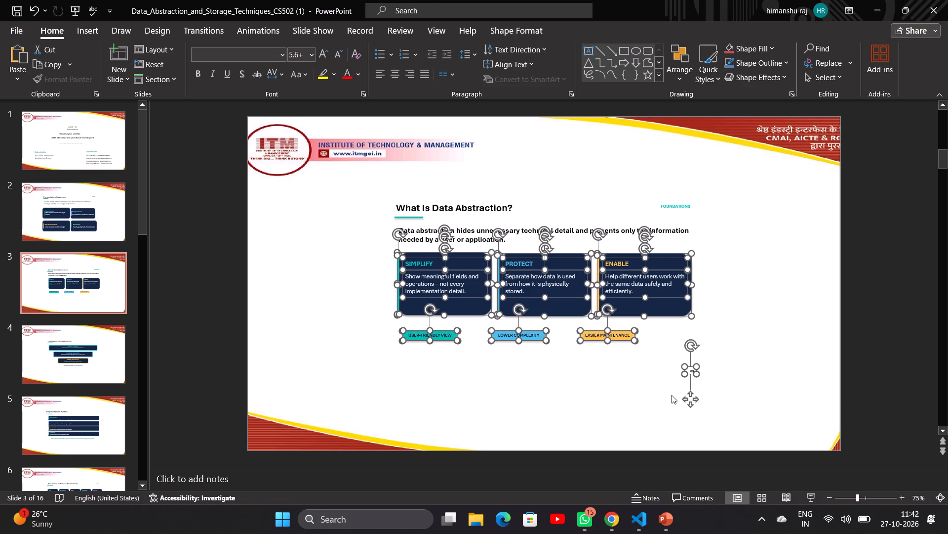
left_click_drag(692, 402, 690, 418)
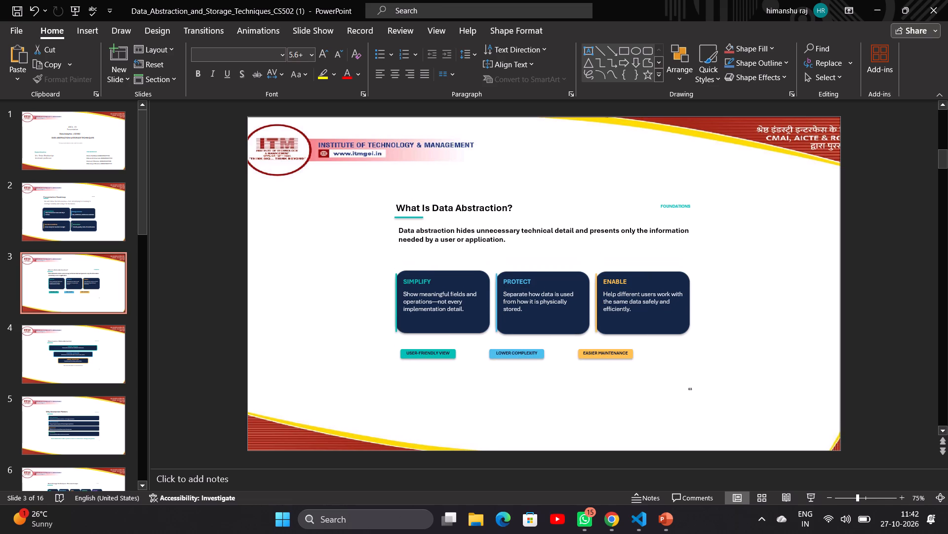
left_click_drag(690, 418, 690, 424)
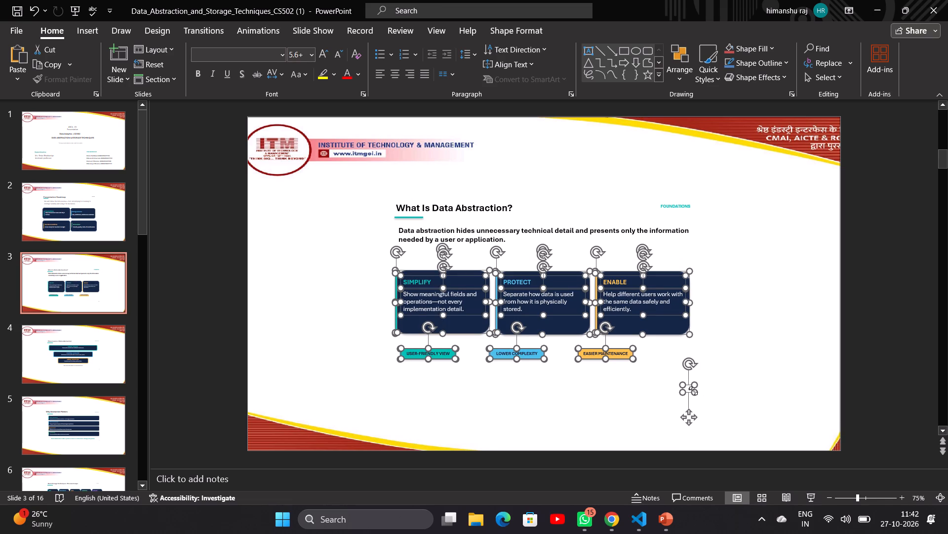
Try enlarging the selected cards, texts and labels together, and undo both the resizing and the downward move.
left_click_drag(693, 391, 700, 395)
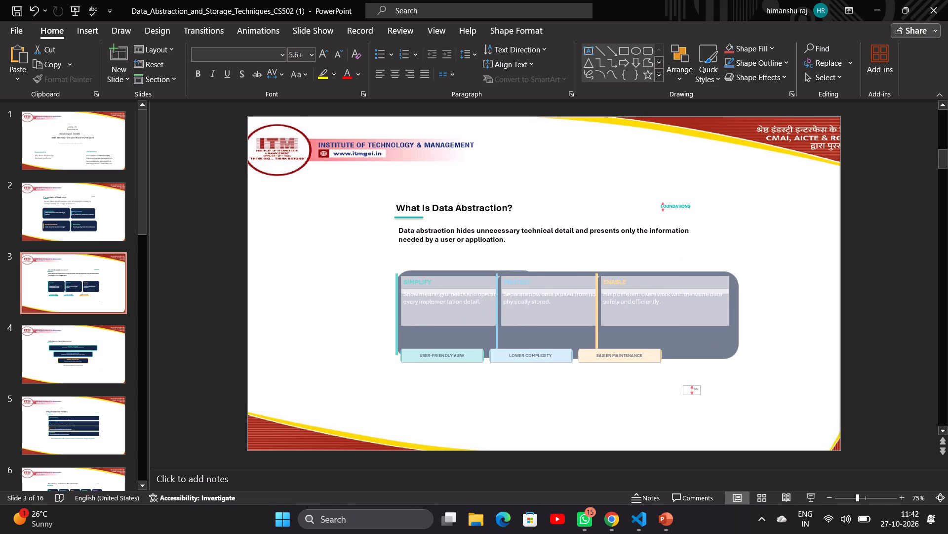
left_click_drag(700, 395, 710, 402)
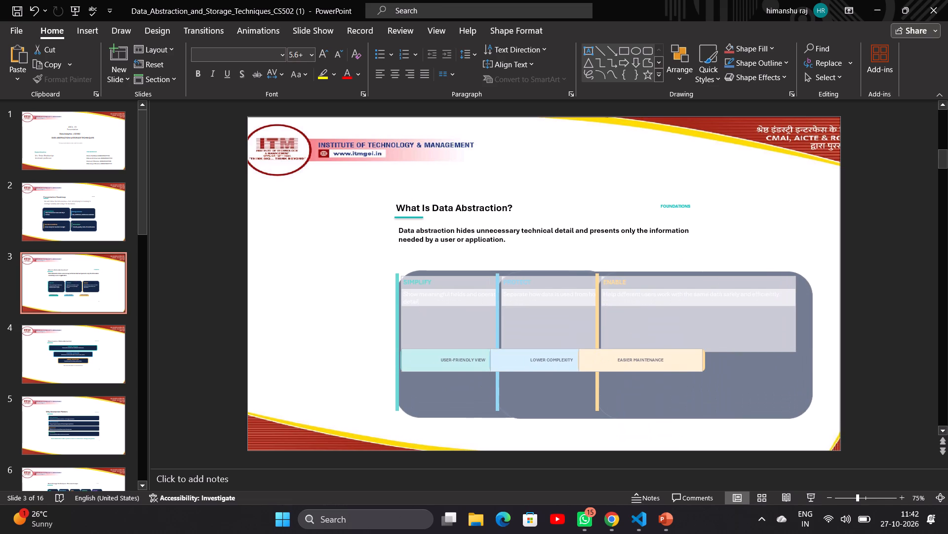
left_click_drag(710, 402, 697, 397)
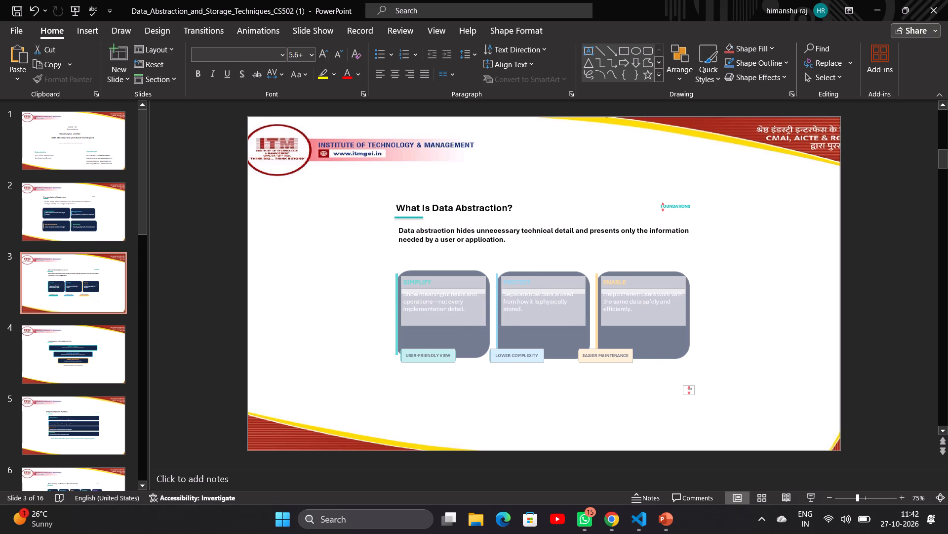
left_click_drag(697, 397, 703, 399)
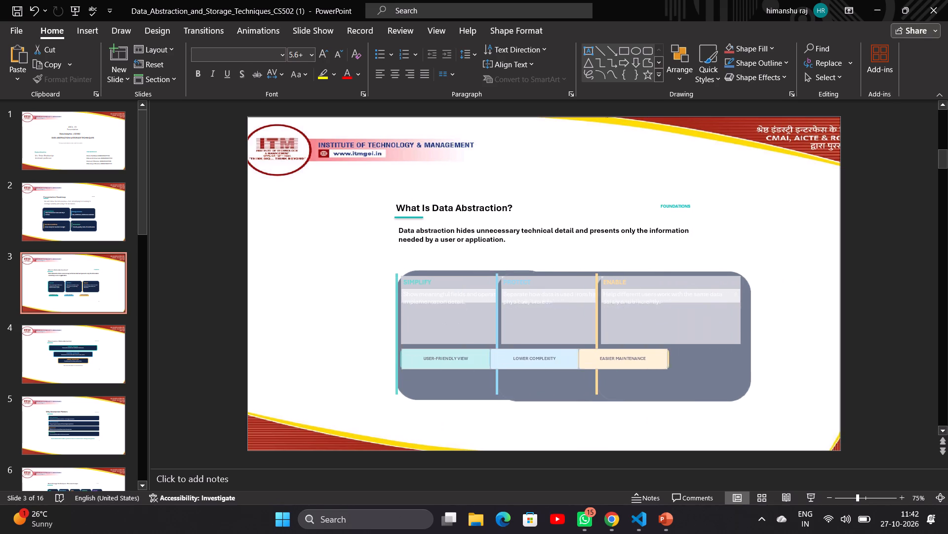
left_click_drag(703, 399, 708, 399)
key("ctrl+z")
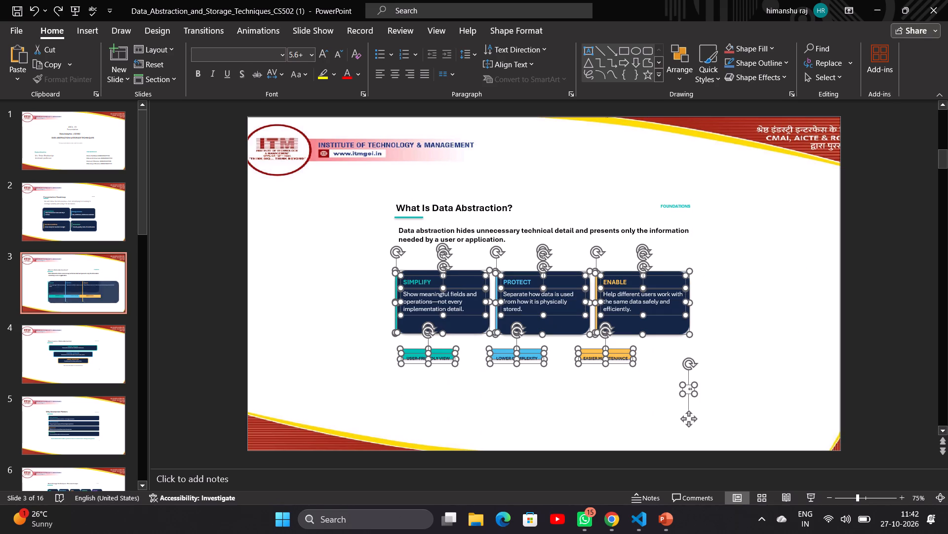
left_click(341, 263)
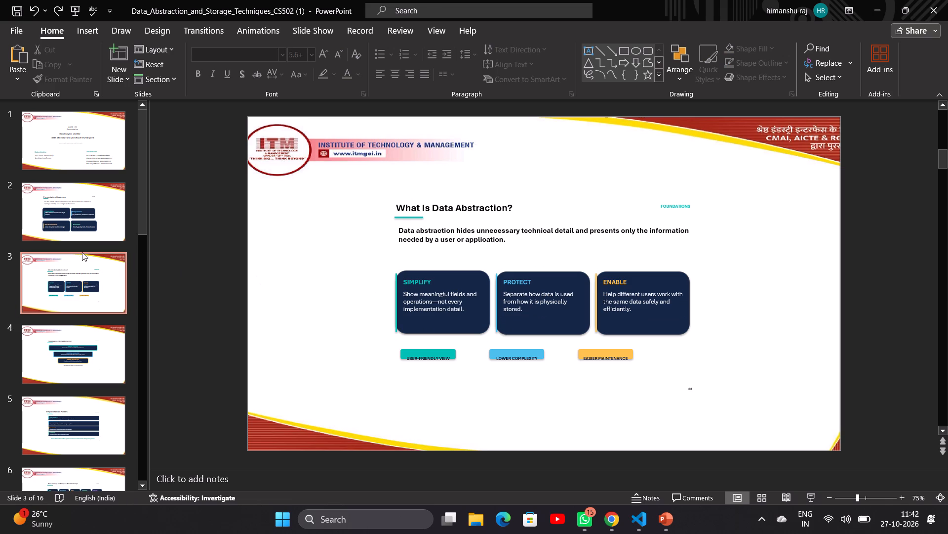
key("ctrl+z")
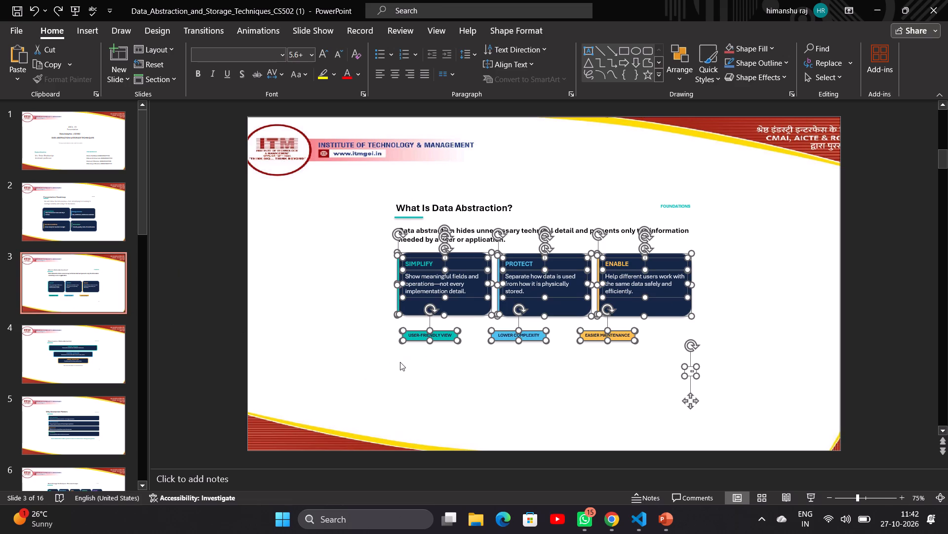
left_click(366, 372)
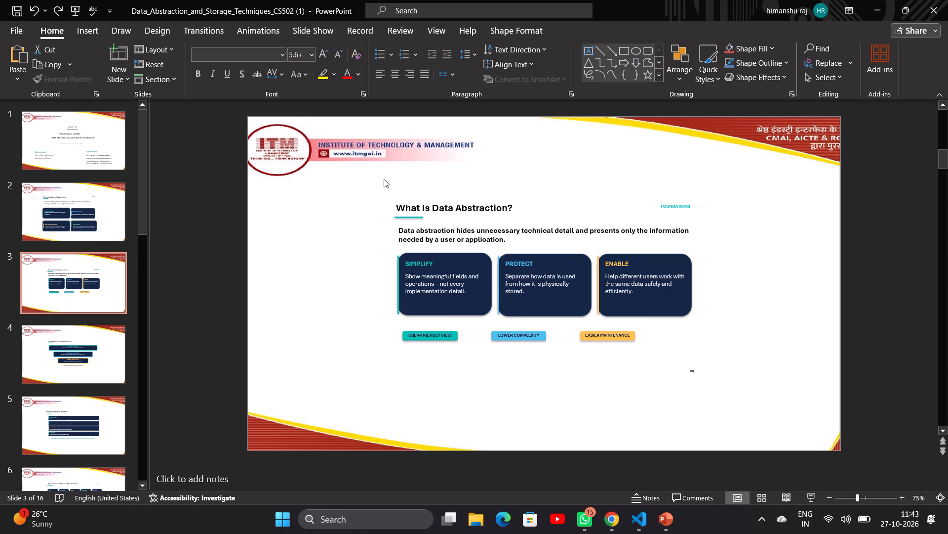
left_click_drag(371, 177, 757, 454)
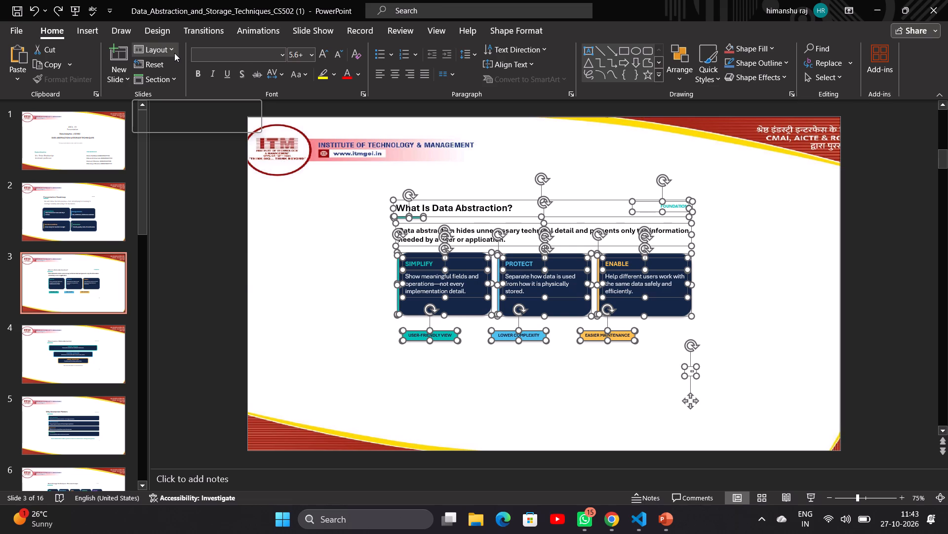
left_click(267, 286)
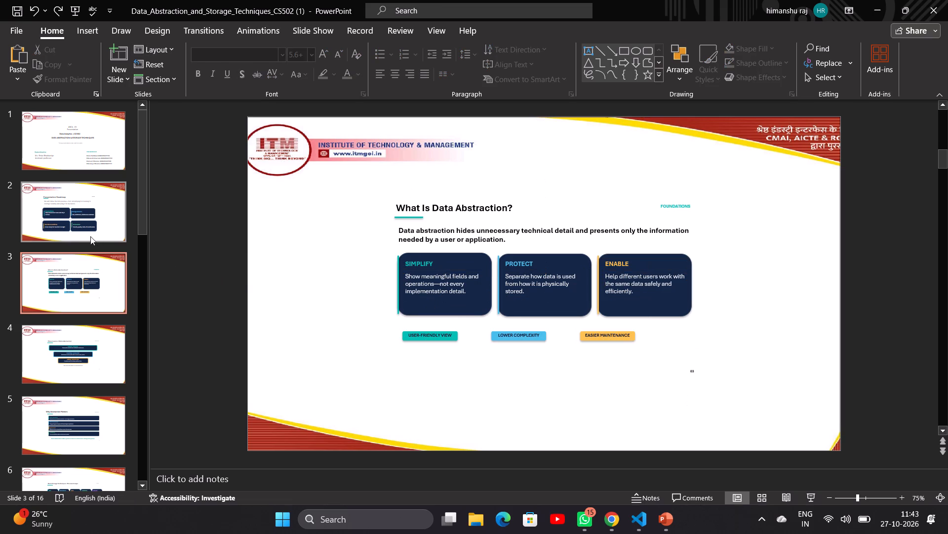
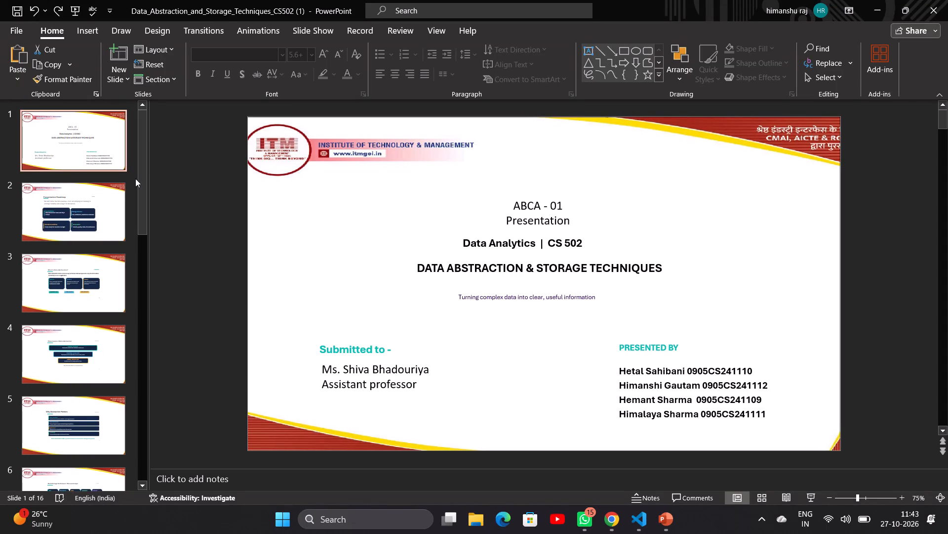
Look through slides 2 to 5, examining their text and card layout up to Why Abstraction Matters.
left_click(70, 203)
left_click(66, 288)
left_click(69, 353)
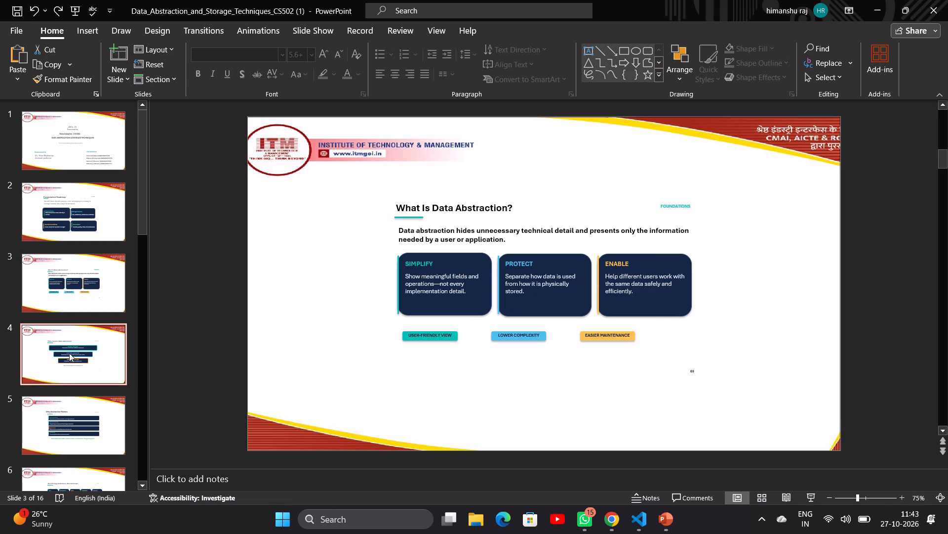
scroll(69, 353, "down", 1)
left_click(78, 347)
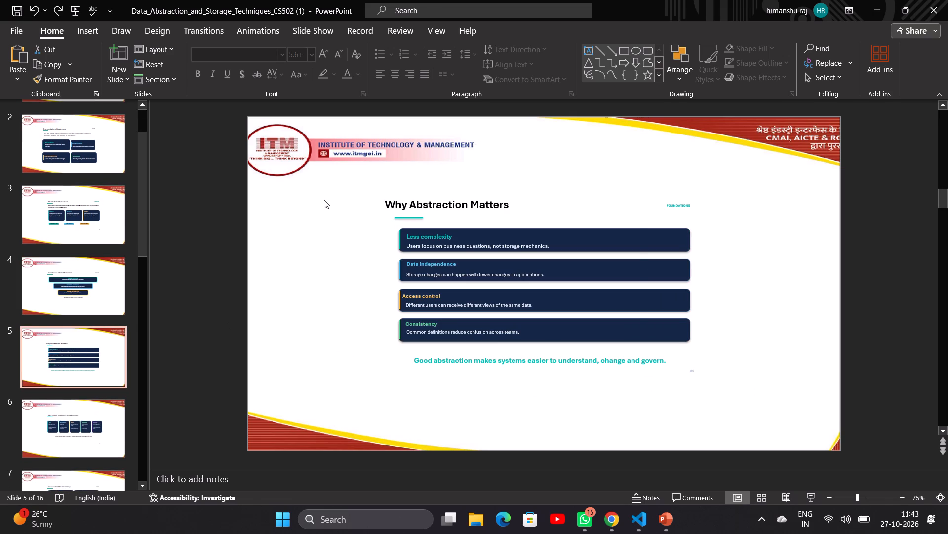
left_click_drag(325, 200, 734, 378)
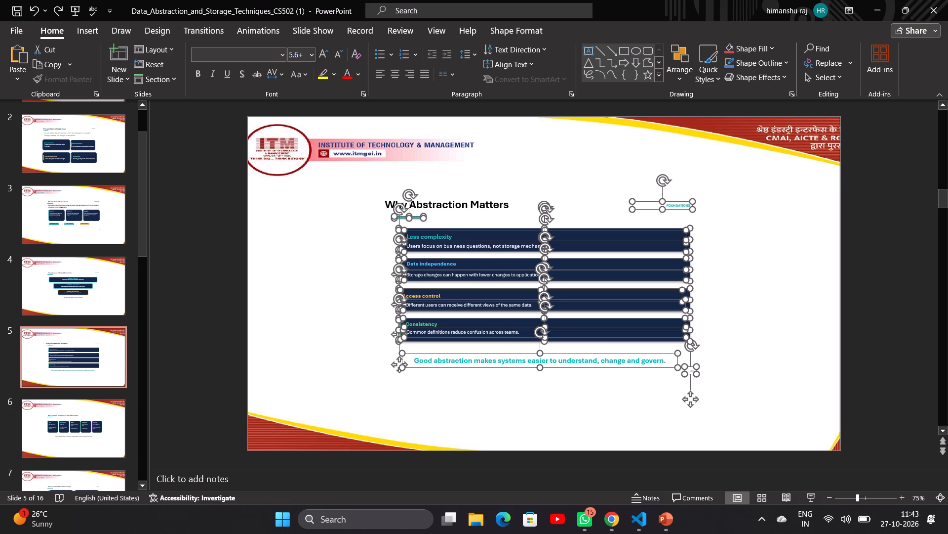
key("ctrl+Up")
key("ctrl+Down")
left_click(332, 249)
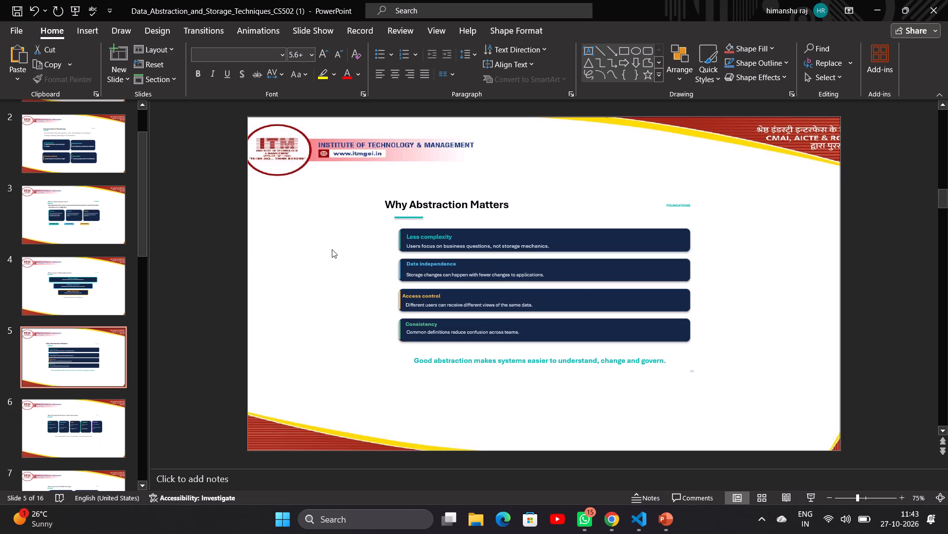
Save the presentation.
scroll(332, 249, "up", 4, "ctrl")
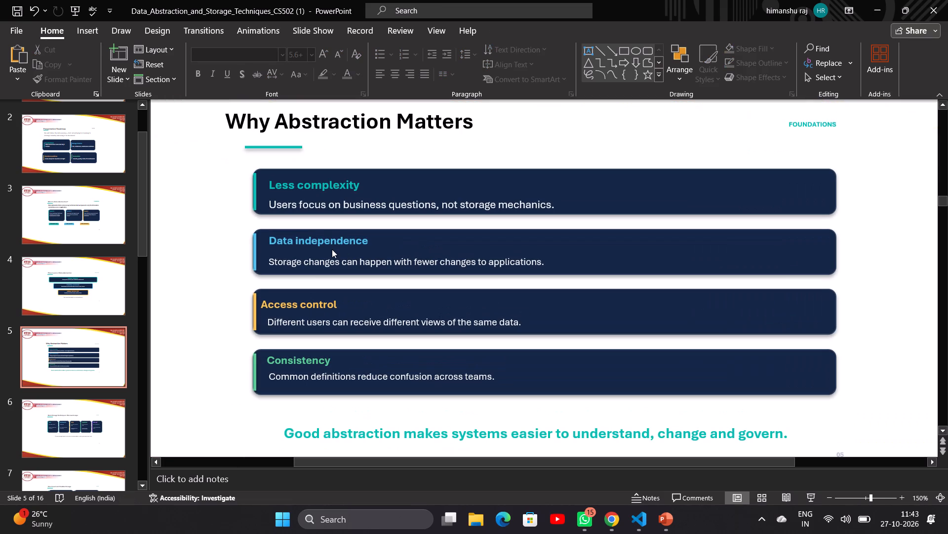
scroll(332, 249, "down", 9, "ctrl")
scroll(332, 249, "up", 4, "ctrl")
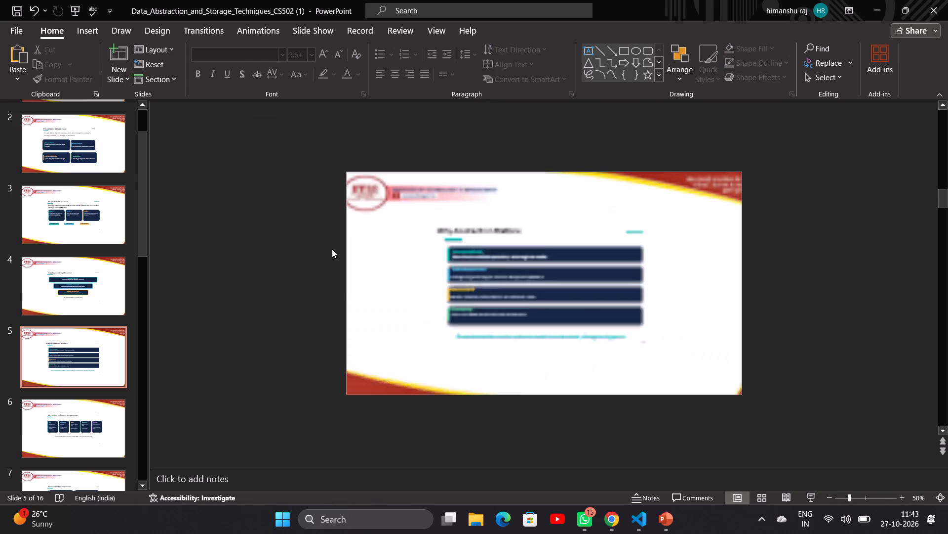
key("ctrl+s")
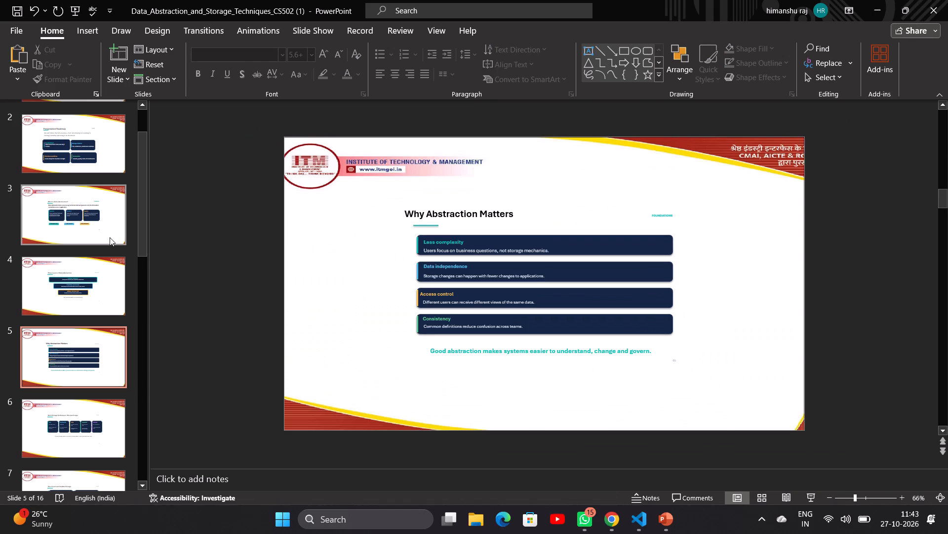
Review the closing slides, including References and Suggested Reading, and return to the Presentation Roadmap on slide 2.
scroll(108, 237, "down", 7)
left_click(68, 379)
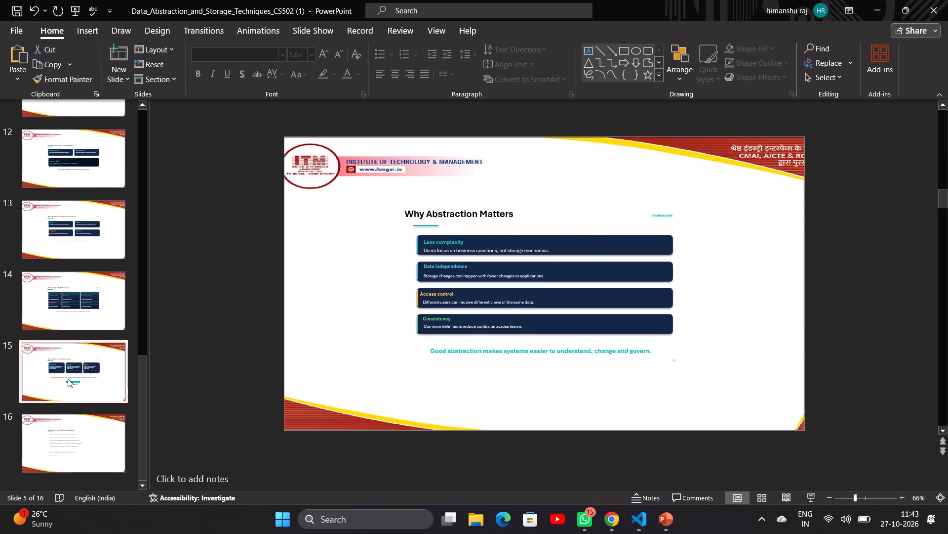
left_click(68, 442)
scroll(68, 337, "up", 17)
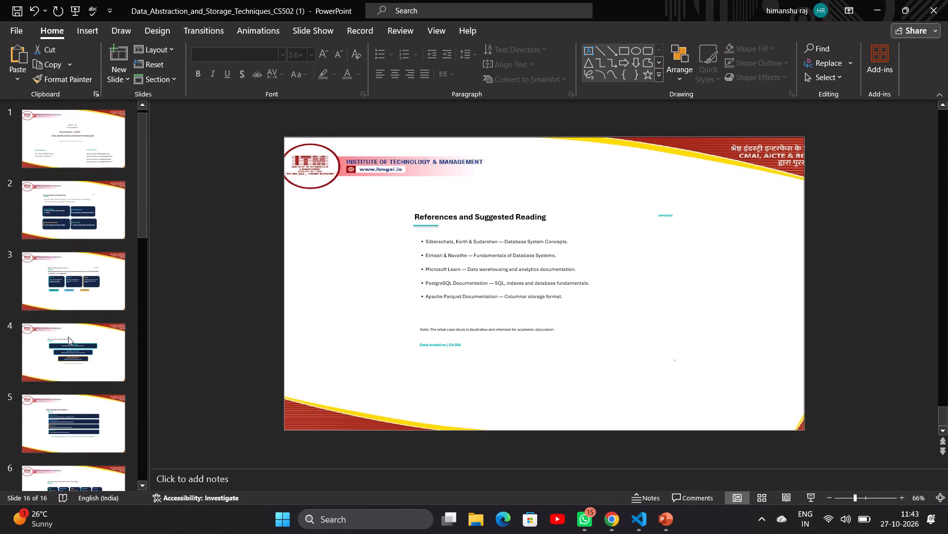
scroll(80, 205, "up", 2)
left_click(65, 211)
scroll(65, 211, "up", 6)
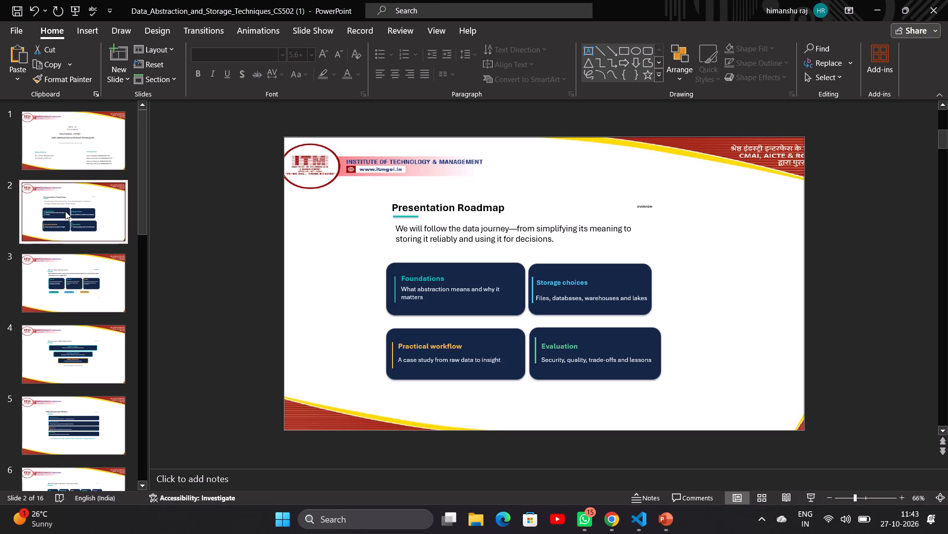
left_click(87, 160)
left_click(82, 207)
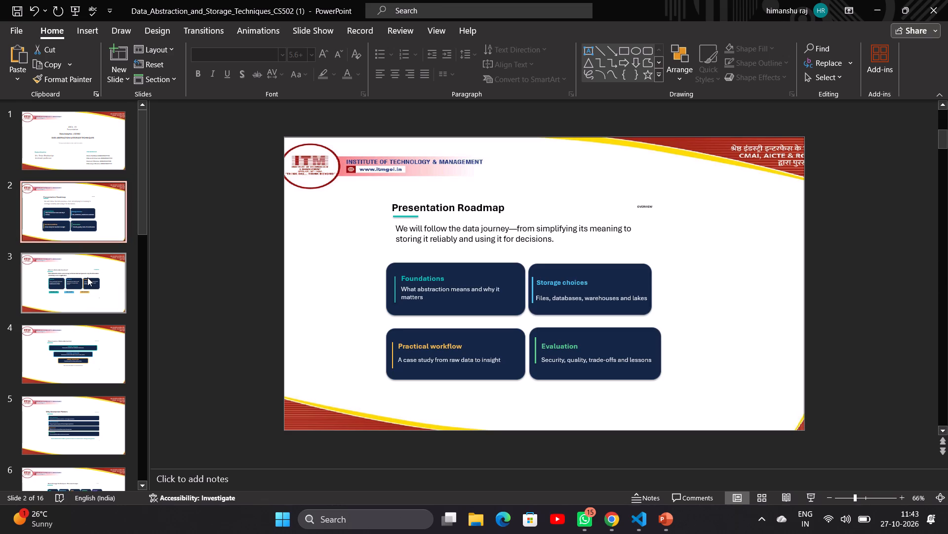
Save the presentation under its current name.
key("ctrl+s")
left_click(215, 287)
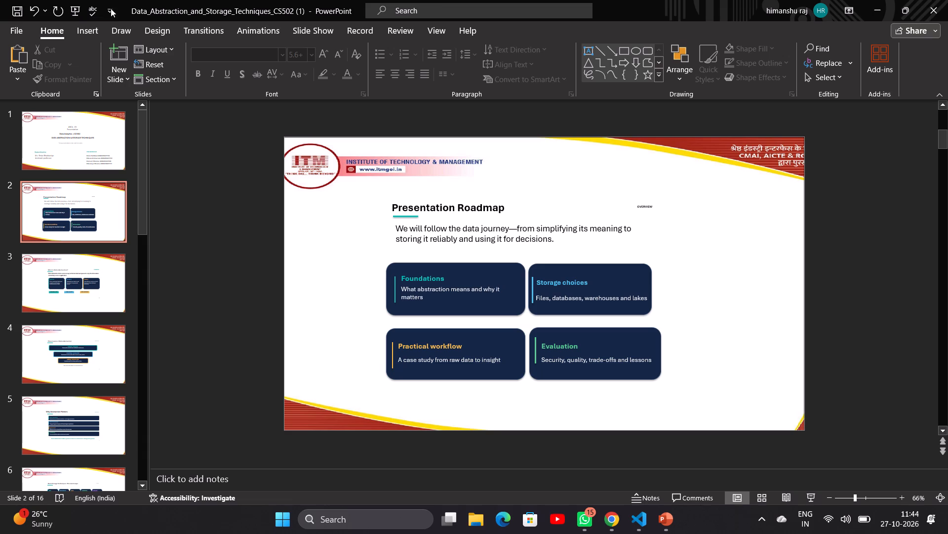
left_click(15, 12)
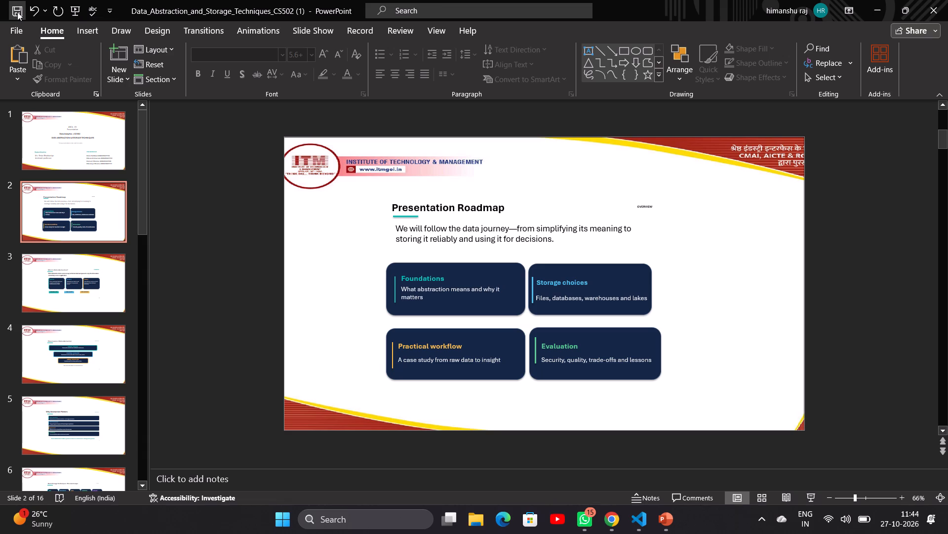
left_click(19, 15)
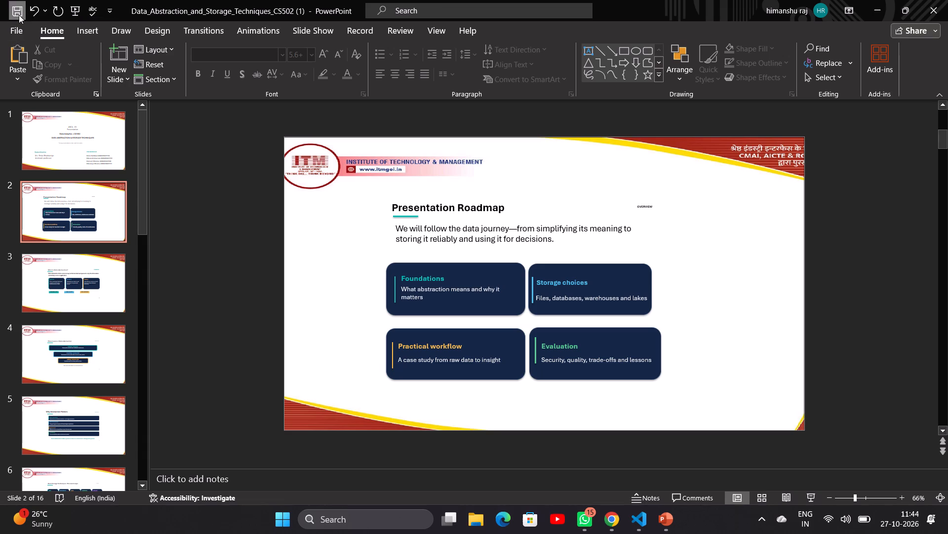
left_click(19, 15)
left_click(19, 15)
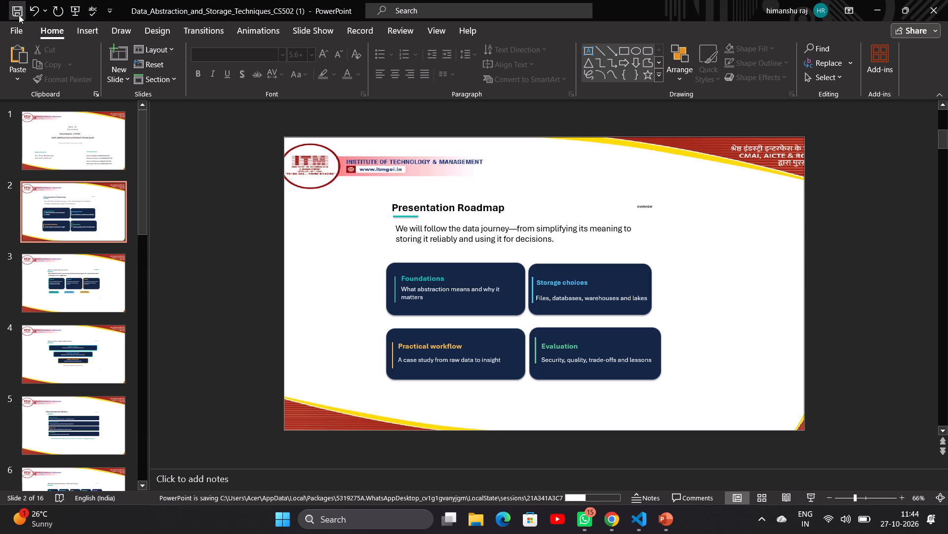
left_click(19, 15)
double_click(19, 15)
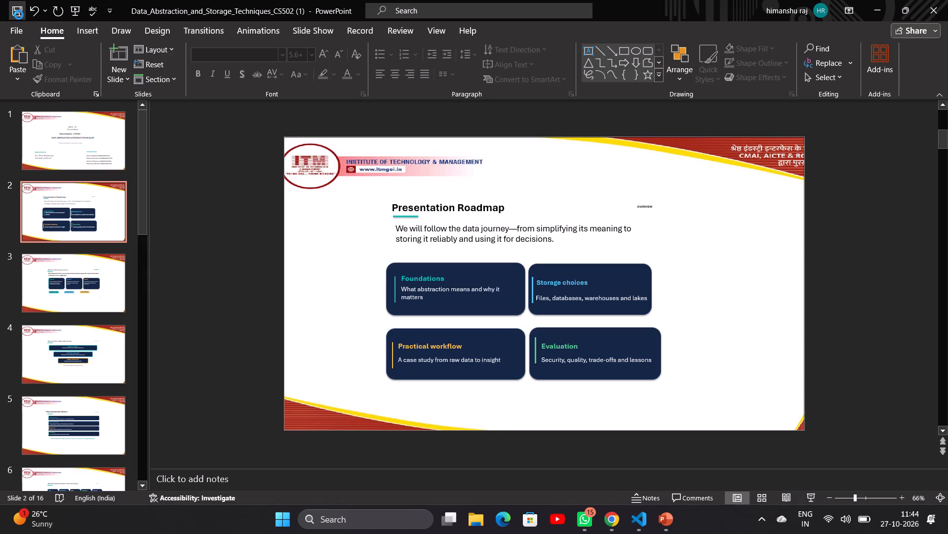
Save a copy of the presentation in the Downloads folder on this PC under the name "hm ppt".
left_click(924, 25)
left_click(891, 48)
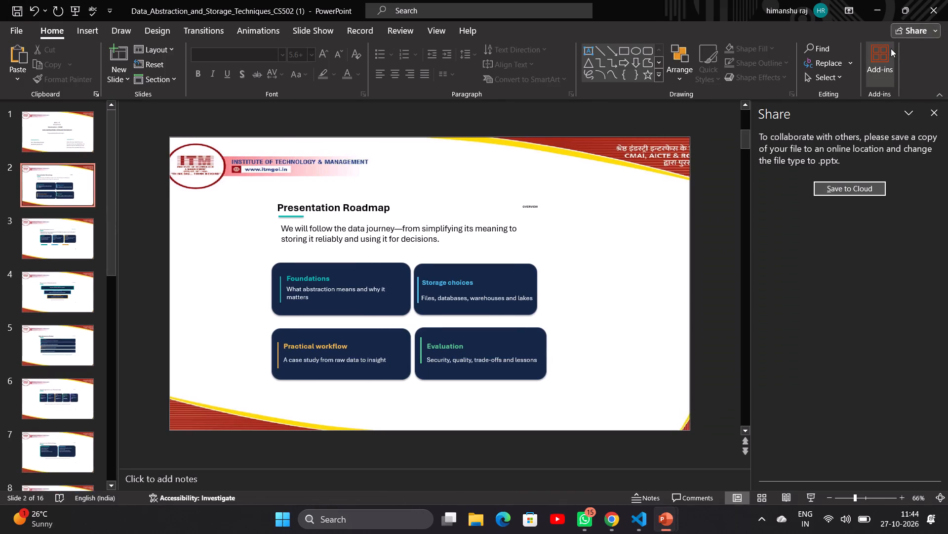
left_click(854, 190)
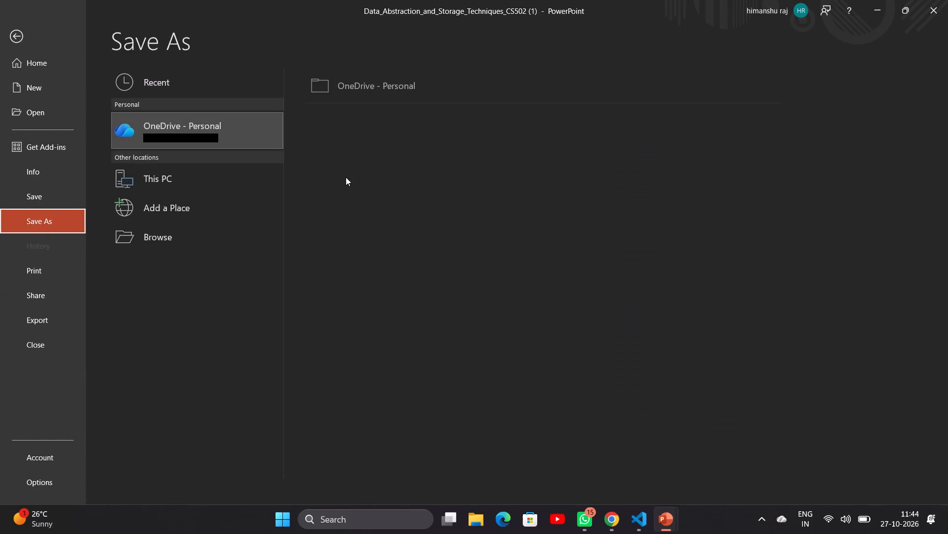
left_click(226, 174)
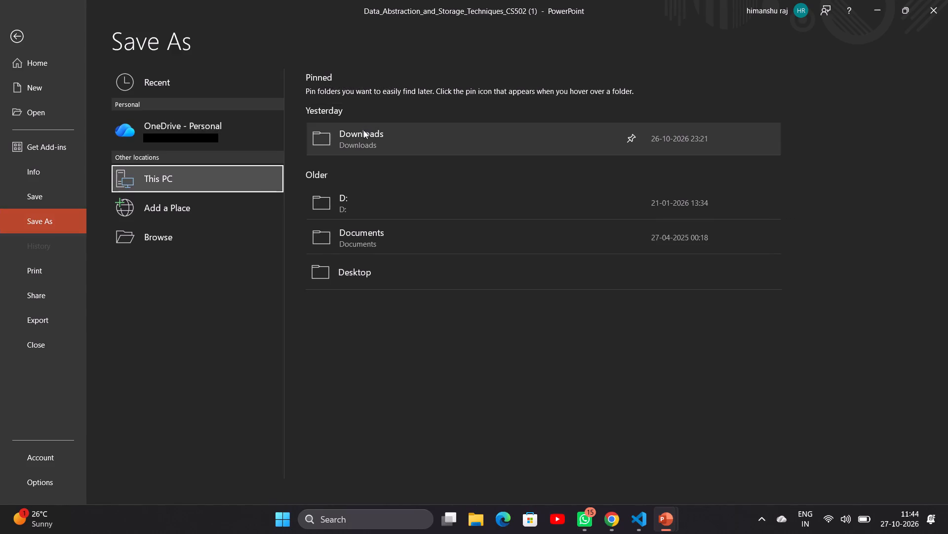
left_click(363, 130)
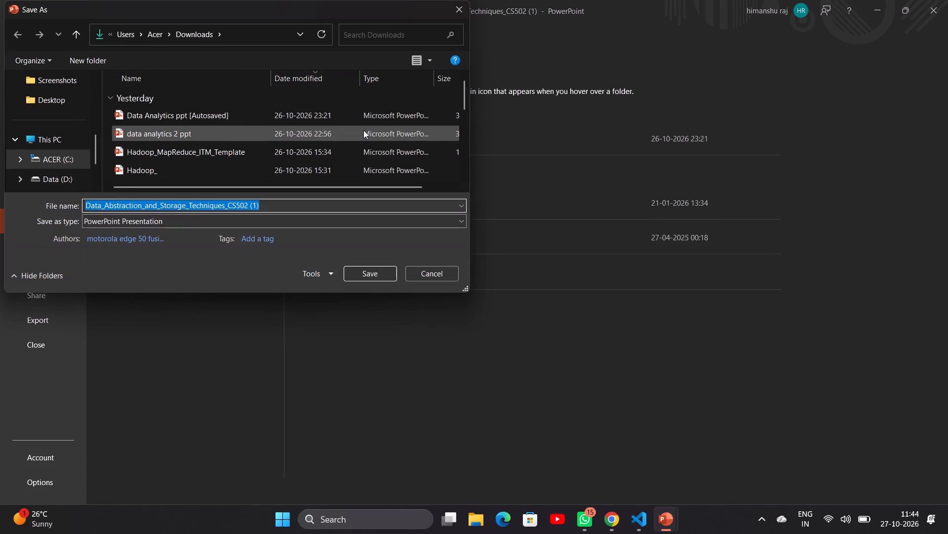
key("BackSpace")
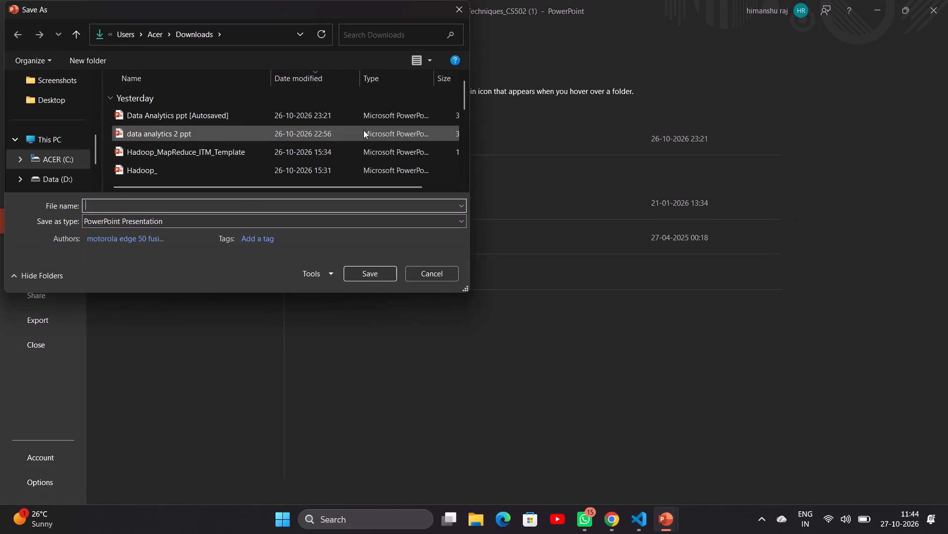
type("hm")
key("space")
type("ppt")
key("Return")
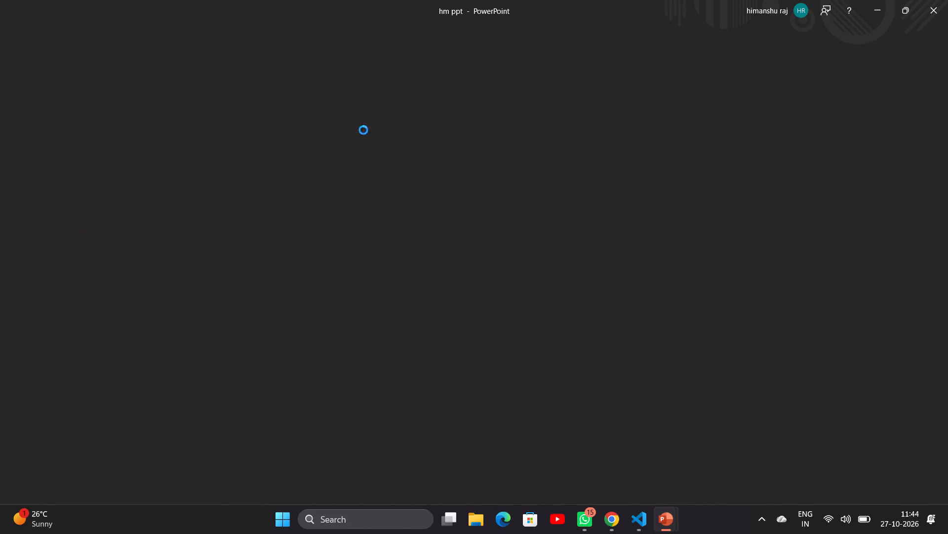